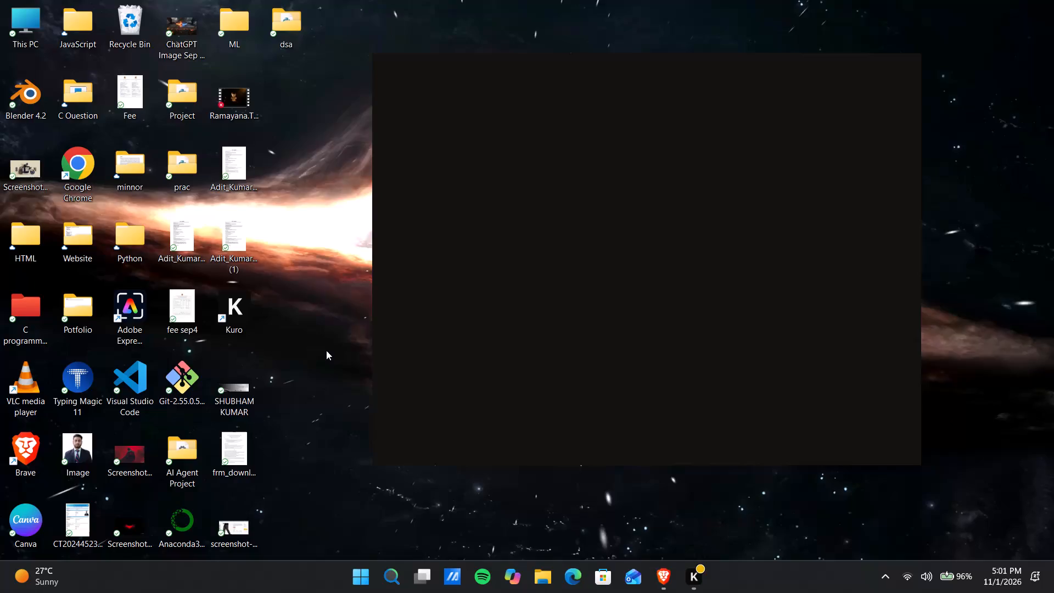
Open Canva from the desktop.
{"action": "left_click", "coordinate": [326, 350]}
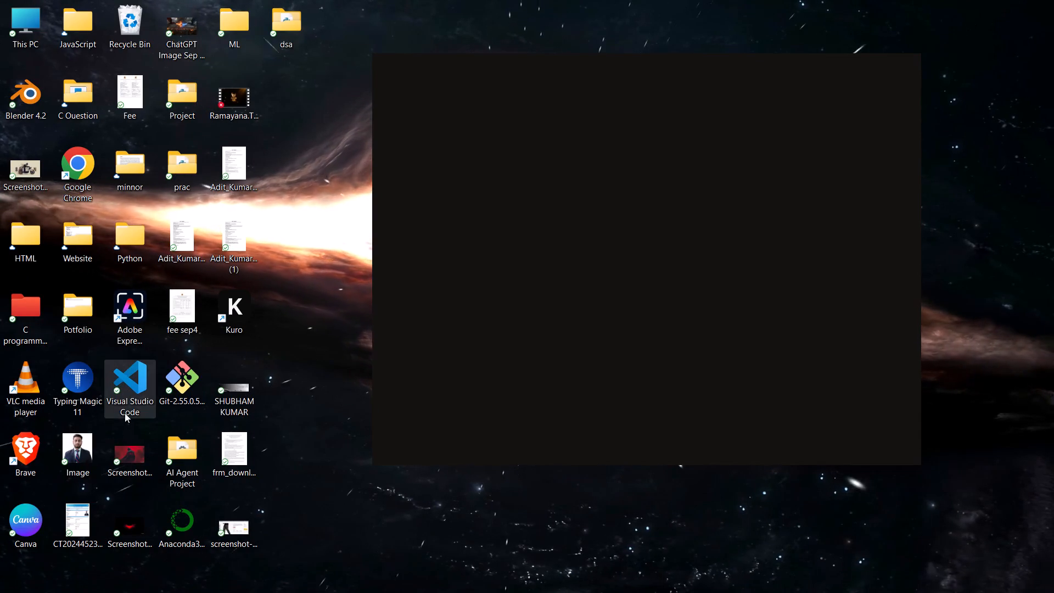
{"action": "double_click", "coordinate": [10, 534]}
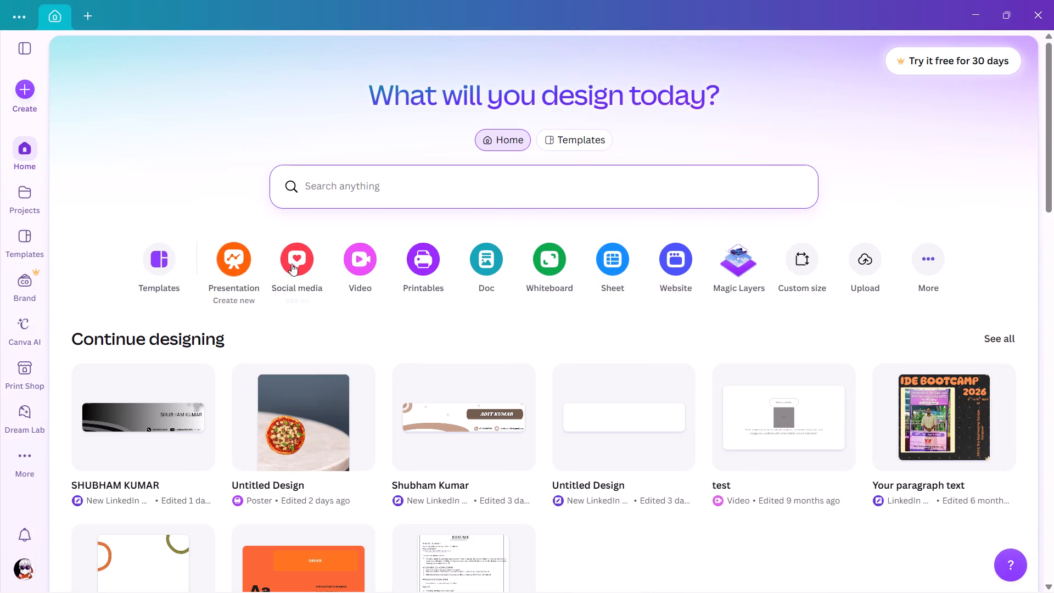
Search for poster designs and start a blank Poster (A2, Portrait) design.
{"action": "left_click", "coordinate": [412, 198]}
{"action": "type", "text": "poster"}
{"action": "key", "text": "space"}
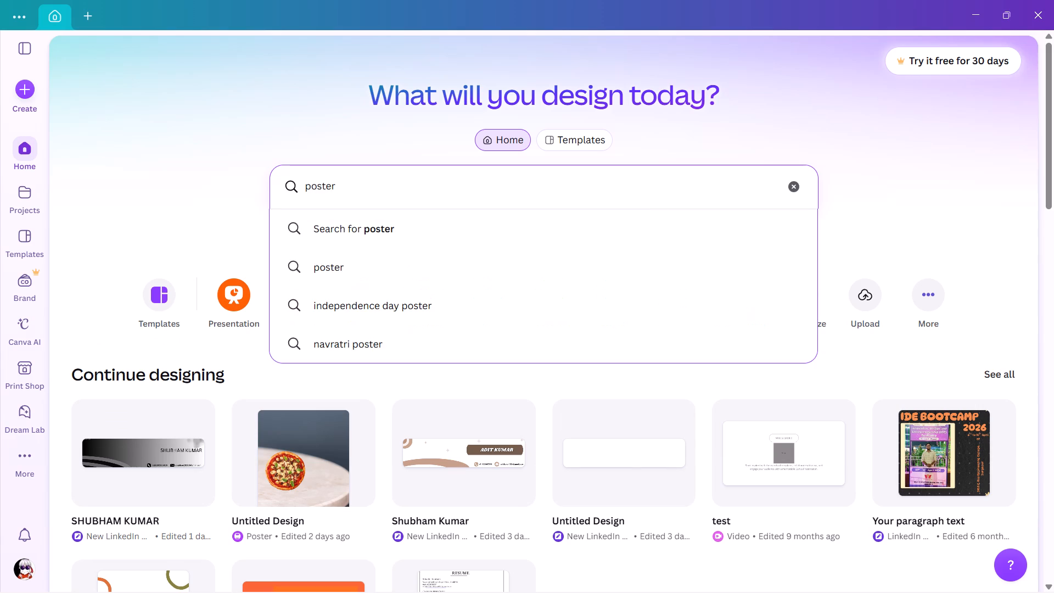
{"action": "left_click", "coordinate": [329, 272]}
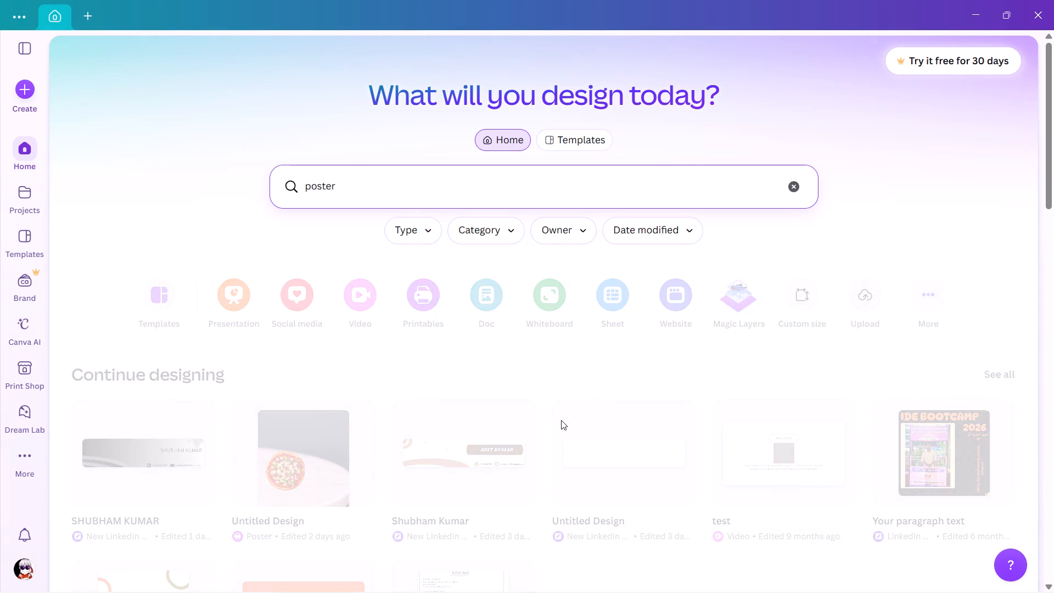
{"action": "scroll", "coordinate": [540, 433], "scroll_direction": "down", "scroll_amount": 4}
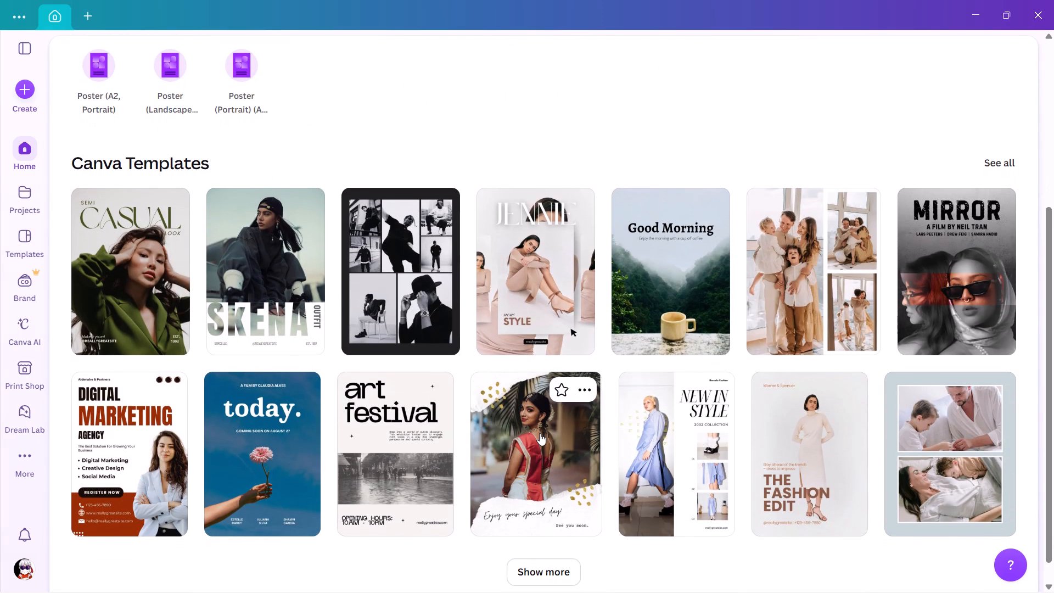
{"action": "scroll", "coordinate": [540, 433], "scroll_direction": "down", "scroll_amount": 2}
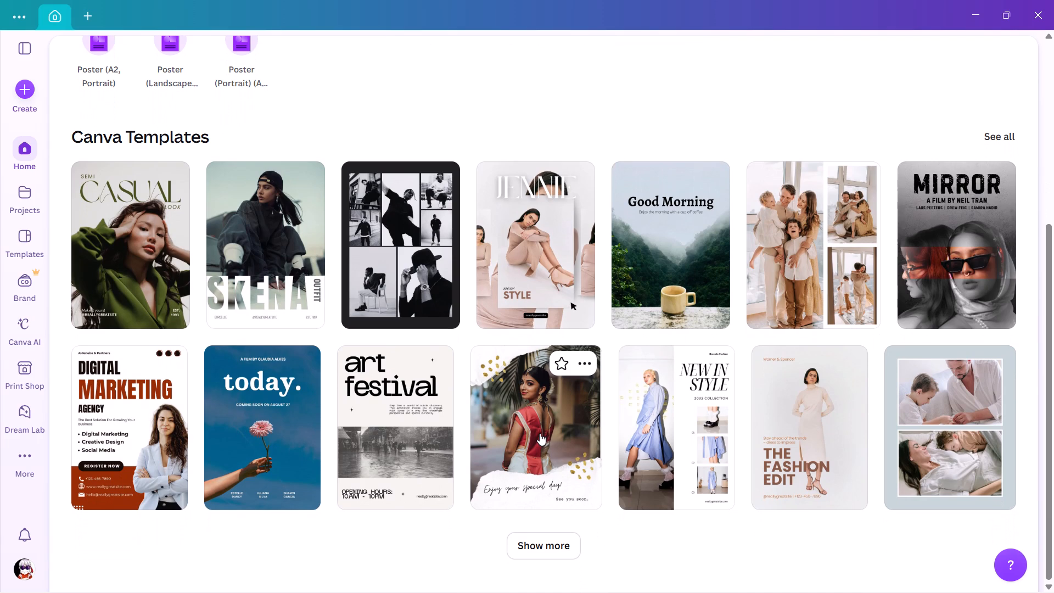
{"action": "scroll", "coordinate": [540, 433], "scroll_direction": "down", "scroll_amount": 1}
{"action": "scroll", "coordinate": [540, 433], "scroll_direction": "up", "scroll_amount": 1}
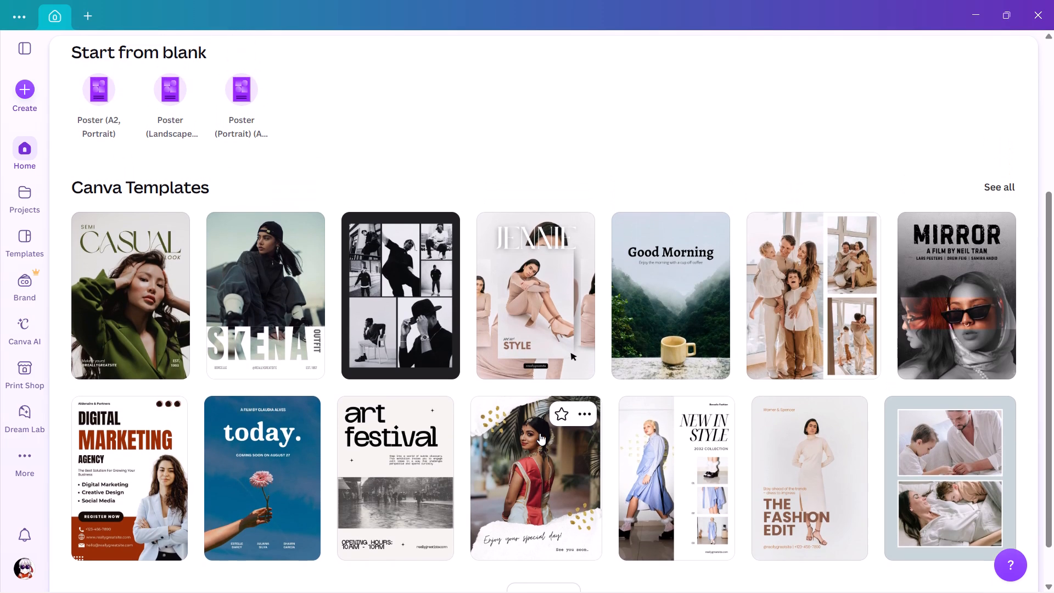
{"action": "scroll", "coordinate": [540, 433], "scroll_direction": "up", "scroll_amount": 4}
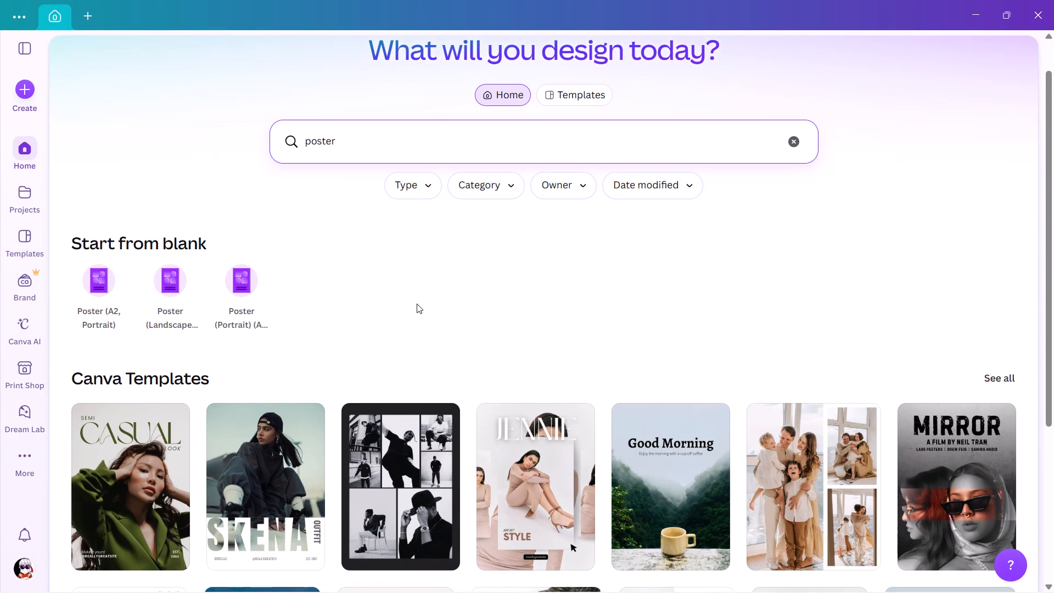
{"action": "left_click", "coordinate": [111, 286]}
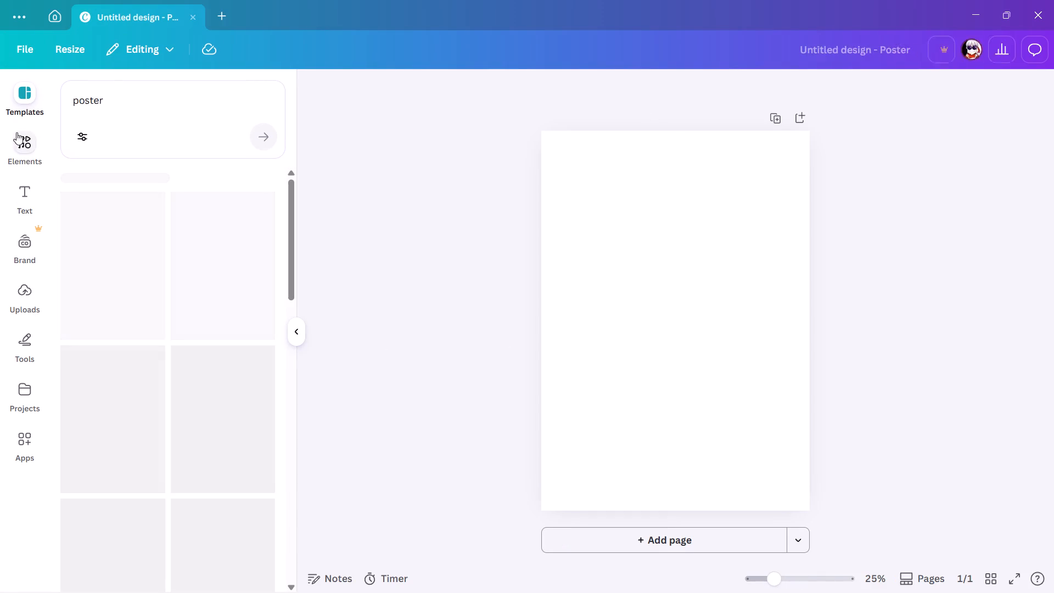
Search the elements library for nature and narrow the results to photos.
{"action": "left_click", "coordinate": [18, 135]}
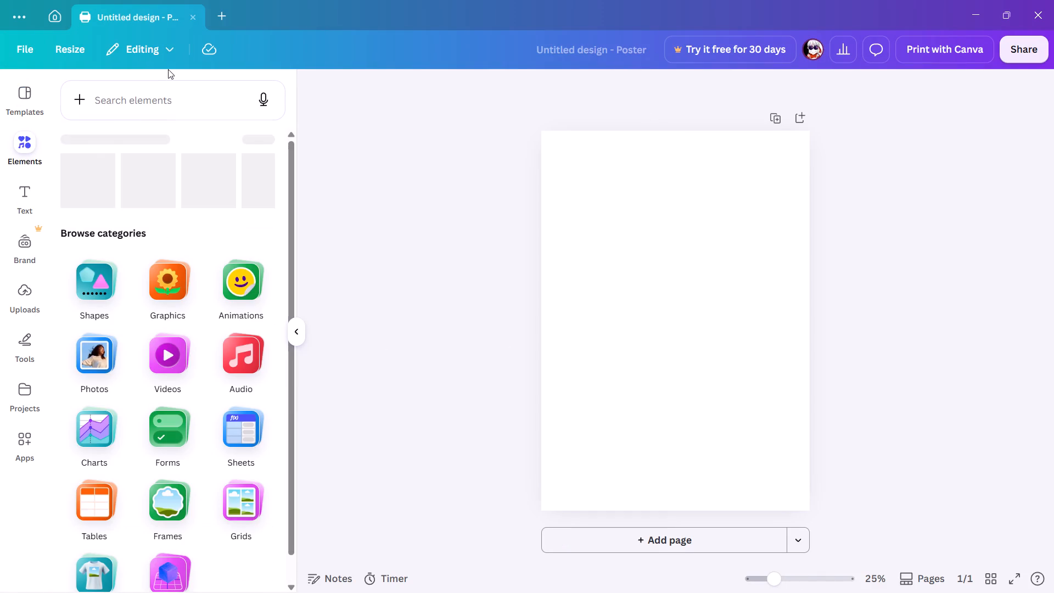
{"action": "left_click", "coordinate": [167, 98]}
{"action": "type", "text": "nature"}
{"action": "key", "text": "space"}
{"action": "key", "text": "Return"}
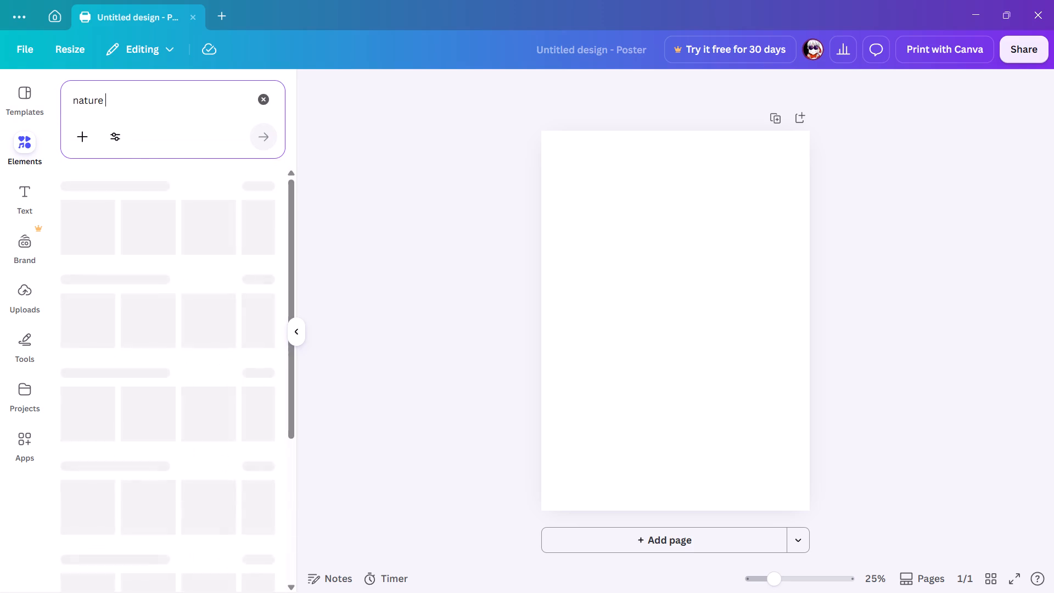
{"action": "scroll", "coordinate": [120, 304], "scroll_direction": "down", "scroll_amount": 2}
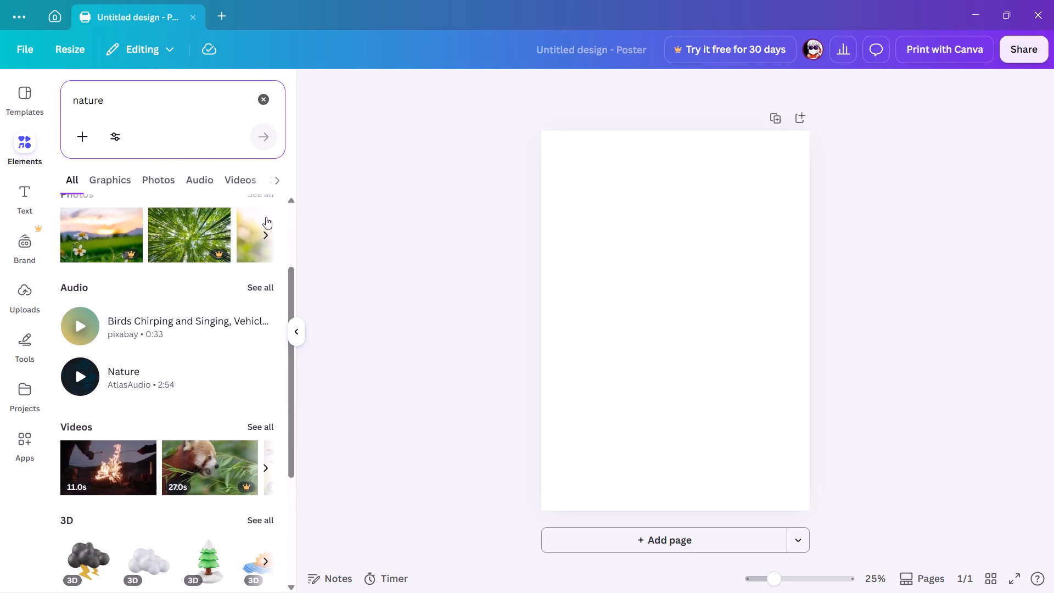
{"action": "left_click", "coordinate": [154, 188]}
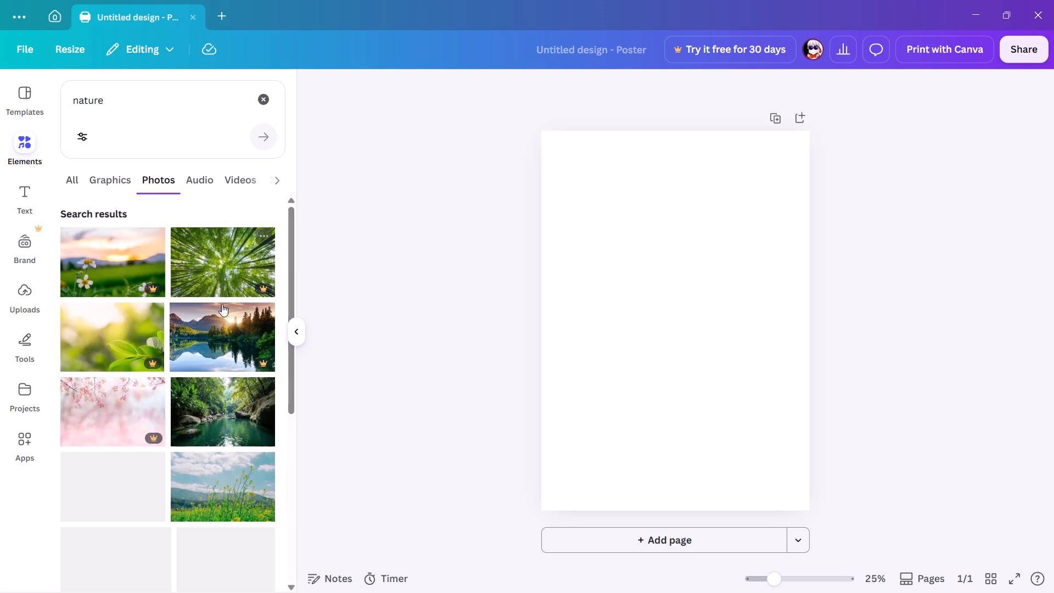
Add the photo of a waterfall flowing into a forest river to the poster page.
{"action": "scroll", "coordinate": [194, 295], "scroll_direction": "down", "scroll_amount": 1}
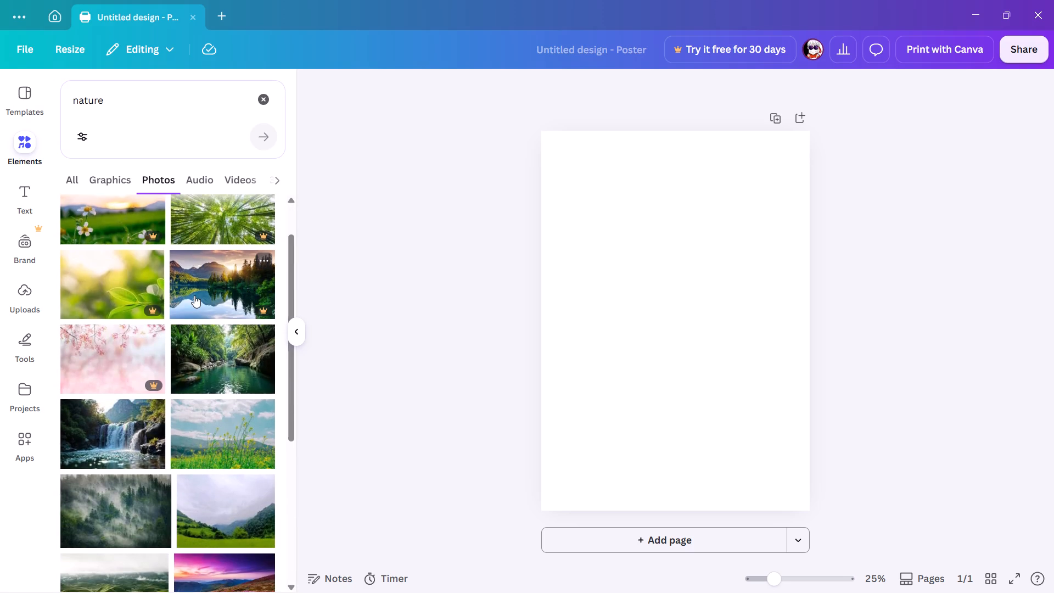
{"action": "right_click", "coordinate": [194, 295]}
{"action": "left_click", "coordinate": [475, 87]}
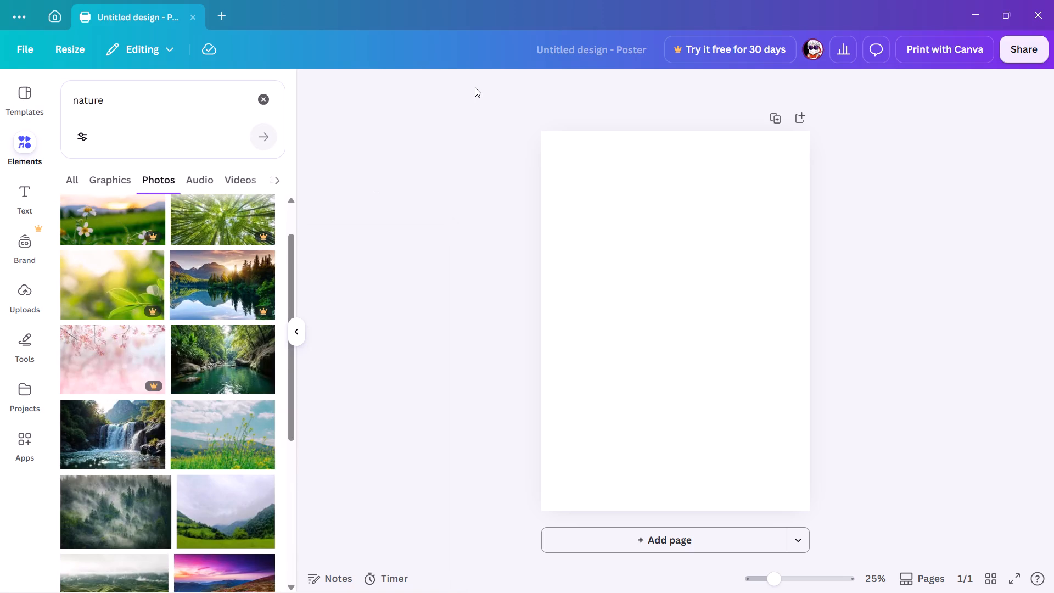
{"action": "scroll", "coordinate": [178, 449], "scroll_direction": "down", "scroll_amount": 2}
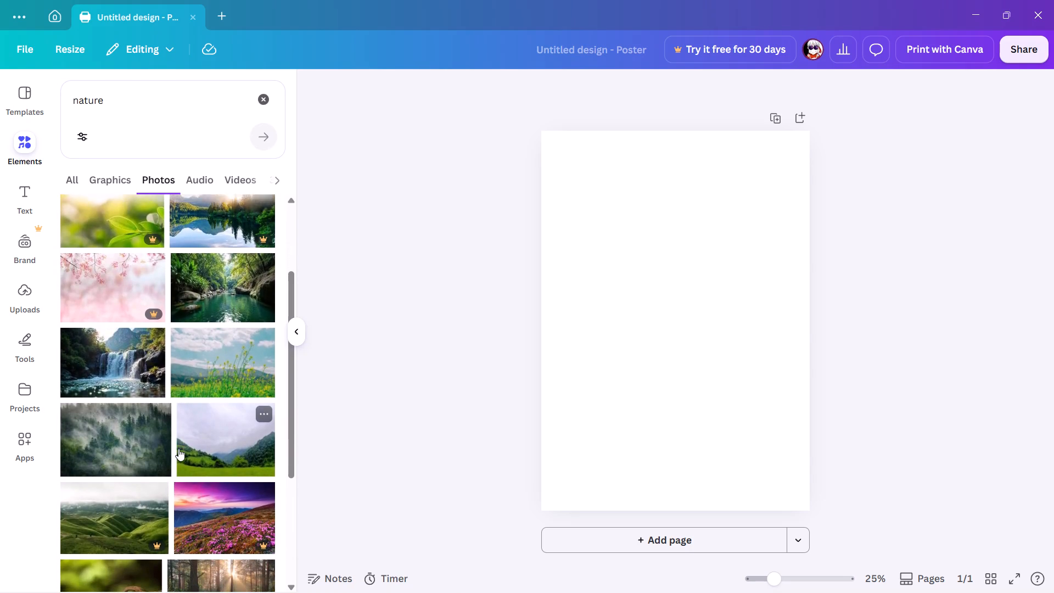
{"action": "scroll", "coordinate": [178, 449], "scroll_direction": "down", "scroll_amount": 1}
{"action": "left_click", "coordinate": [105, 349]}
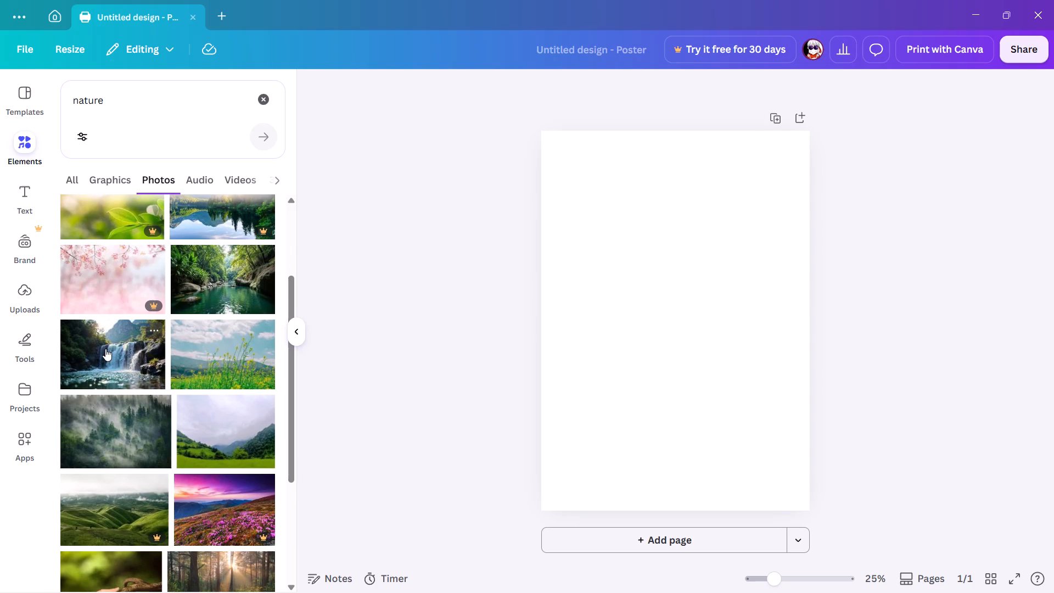
Add the misty forest photo to the page and move it toward the lower part, off the waterfall photo.
{"action": "scroll", "coordinate": [105, 349], "scroll_direction": "down", "scroll_amount": 1}
{"action": "scroll", "coordinate": [119, 438], "scroll_direction": "down", "scroll_amount": 1}
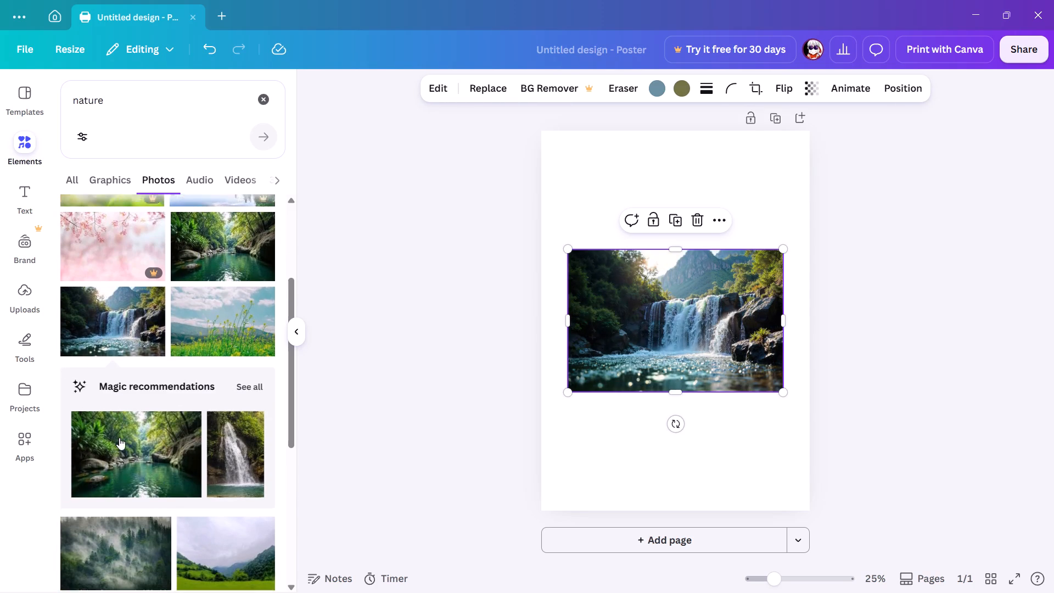
{"action": "scroll", "coordinate": [119, 438], "scroll_direction": "down", "scroll_amount": 2}
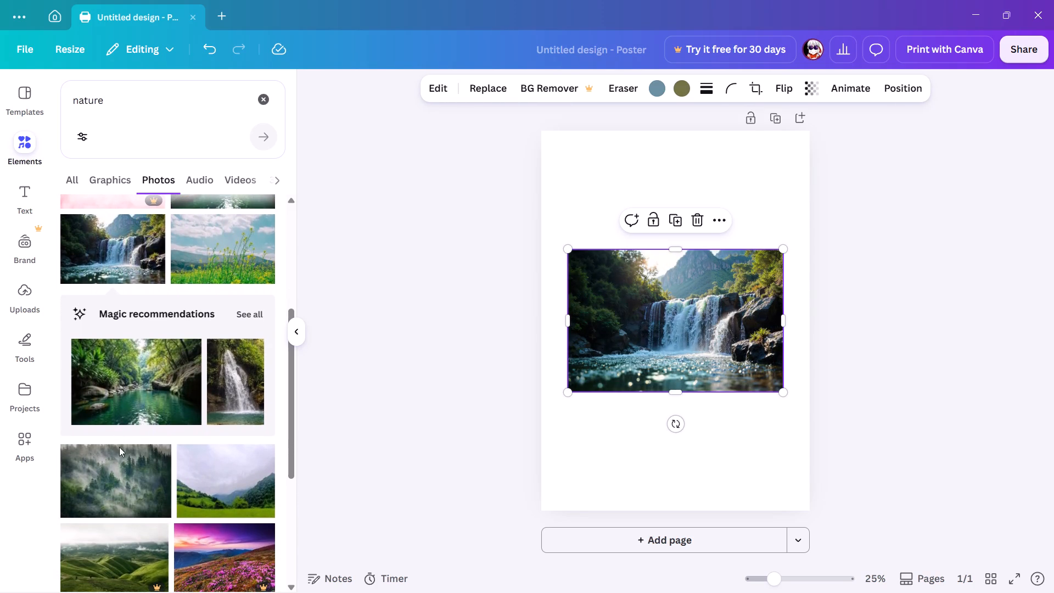
{"action": "left_click", "coordinate": [121, 458]}
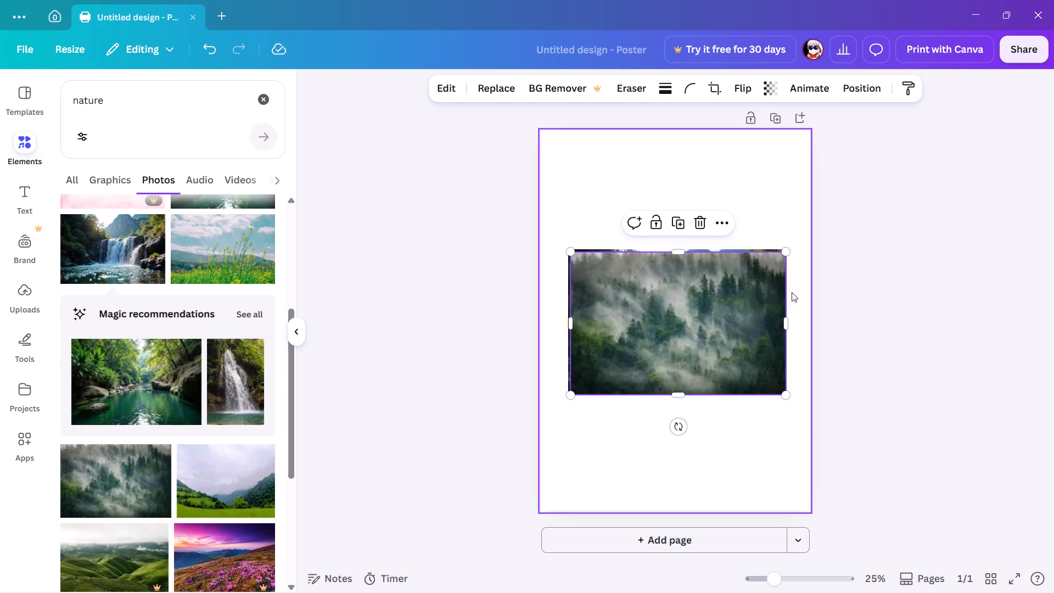
{"action": "left_click_drag", "start_coordinate": [655, 318], "coordinate": [685, 416]}
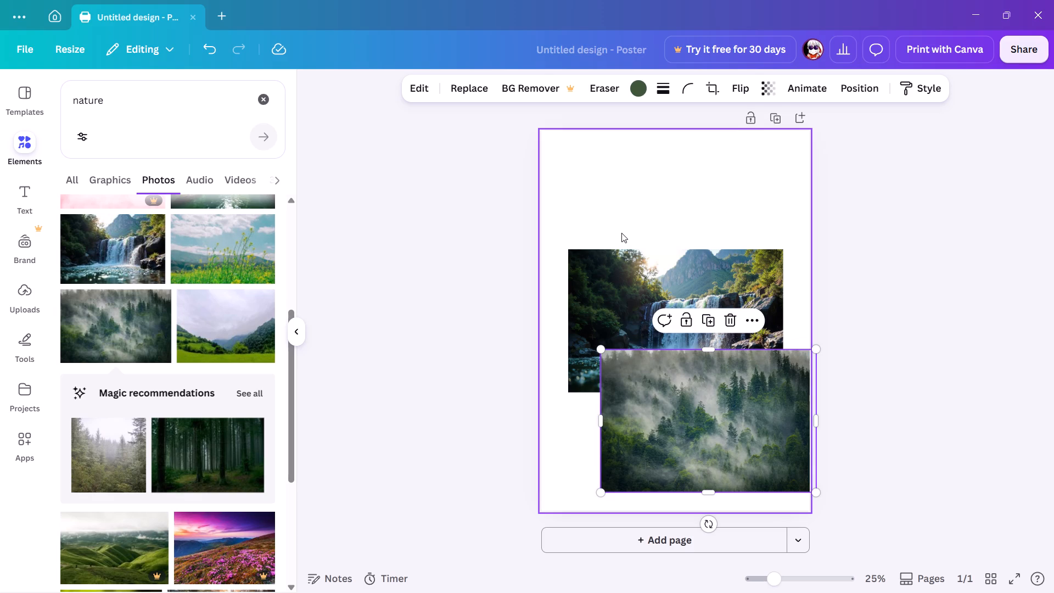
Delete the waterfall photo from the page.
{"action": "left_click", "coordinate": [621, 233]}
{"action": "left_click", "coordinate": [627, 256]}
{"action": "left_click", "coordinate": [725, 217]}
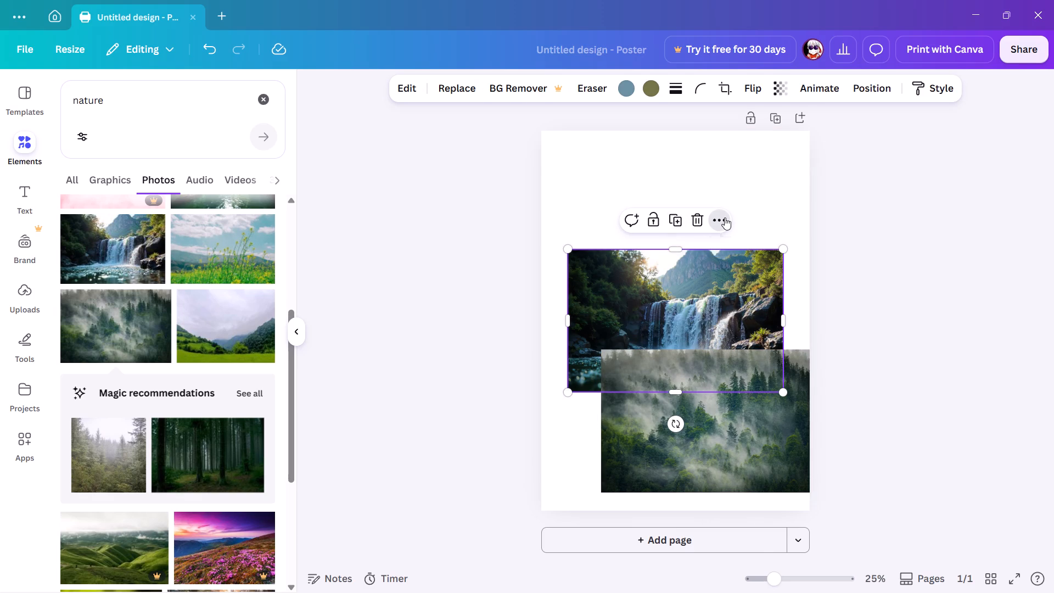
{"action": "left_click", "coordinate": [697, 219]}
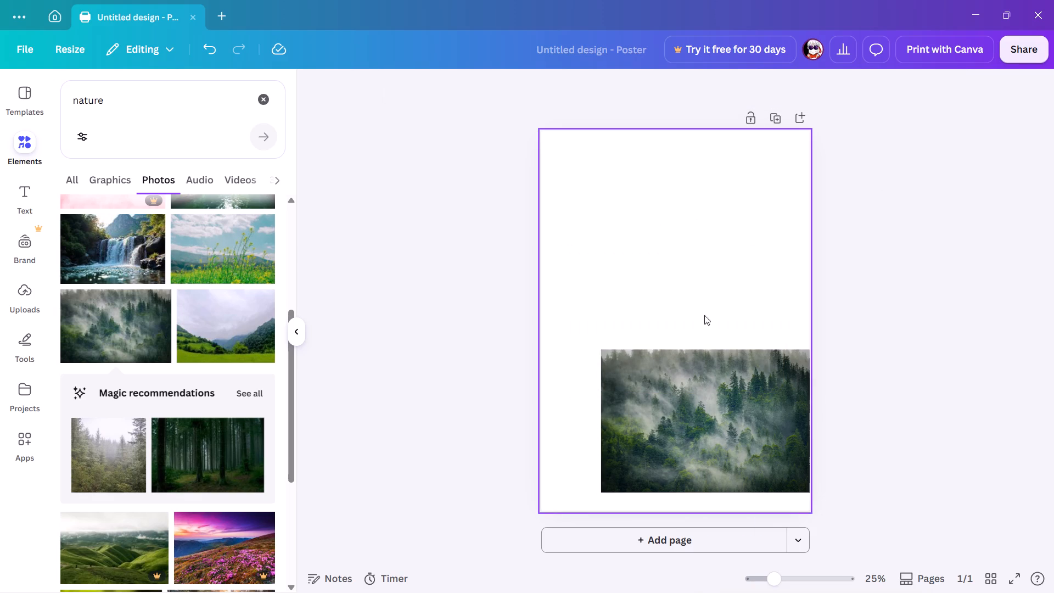
Set the misty forest photo as the poster page's background.
{"action": "left_click_drag", "start_coordinate": [704, 402], "coordinate": [643, 265]}
{"action": "right_click", "coordinate": [643, 265]}
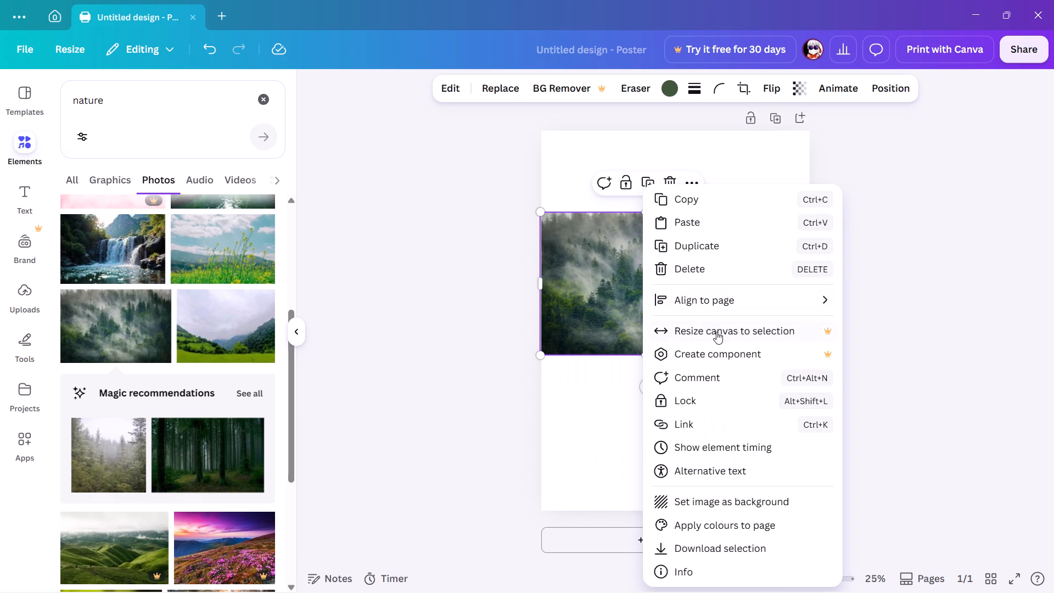
{"action": "scroll", "coordinate": [728, 376], "scroll_direction": "down", "scroll_amount": 3}
{"action": "left_click", "coordinate": [568, 315]}
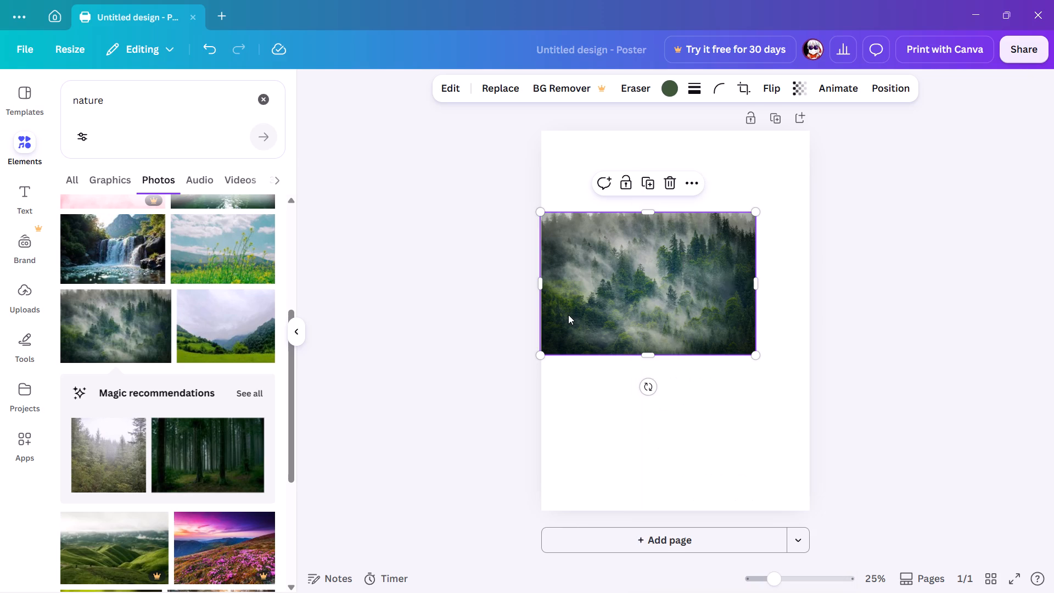
{"action": "double_click", "coordinate": [568, 315]}
{"action": "right_click", "coordinate": [568, 315]}
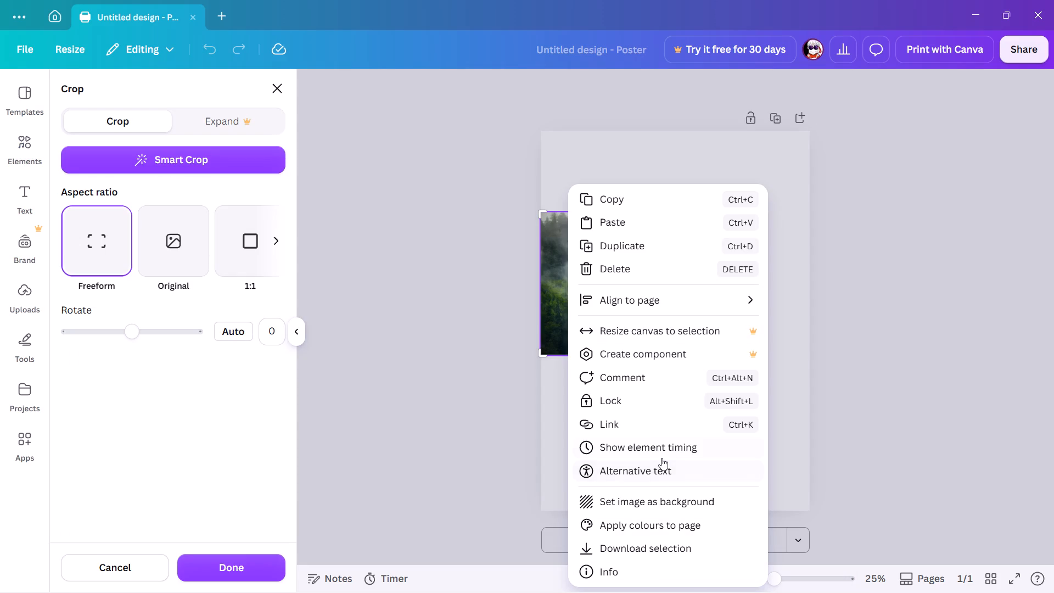
{"action": "left_click", "coordinate": [659, 501]}
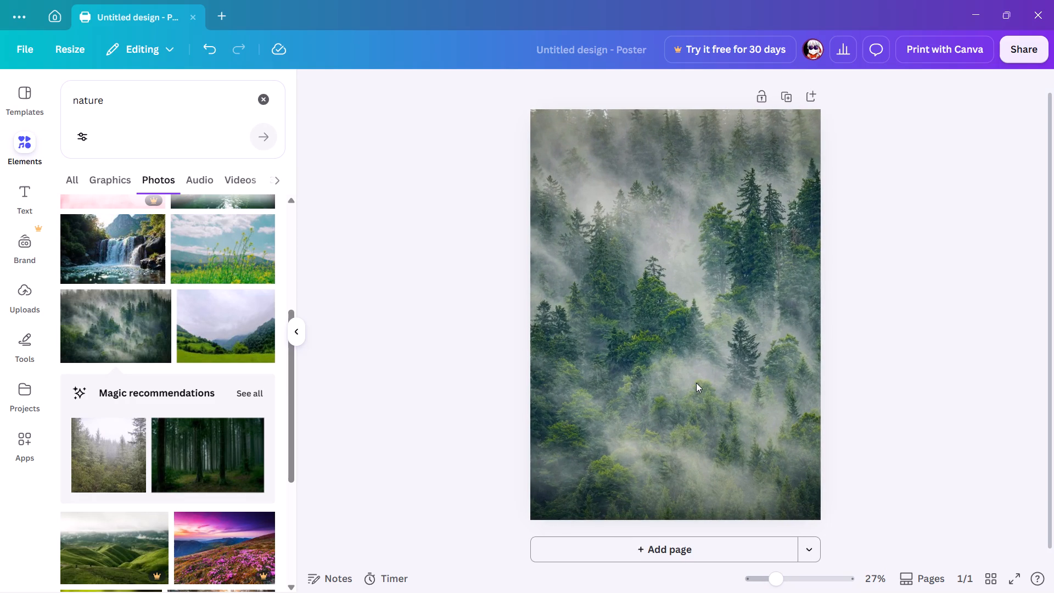
Search the elements library for table and browse the results across all element types.
{"action": "scroll", "coordinate": [696, 383], "scroll_direction": "left", "scroll_amount": 1}
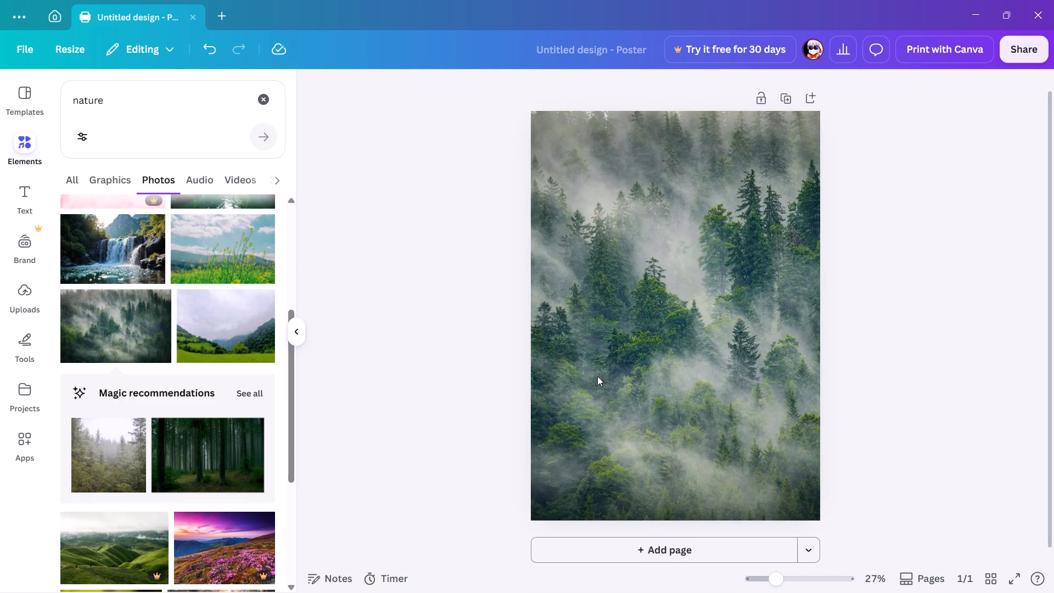
{"action": "left_click", "coordinate": [122, 96]}
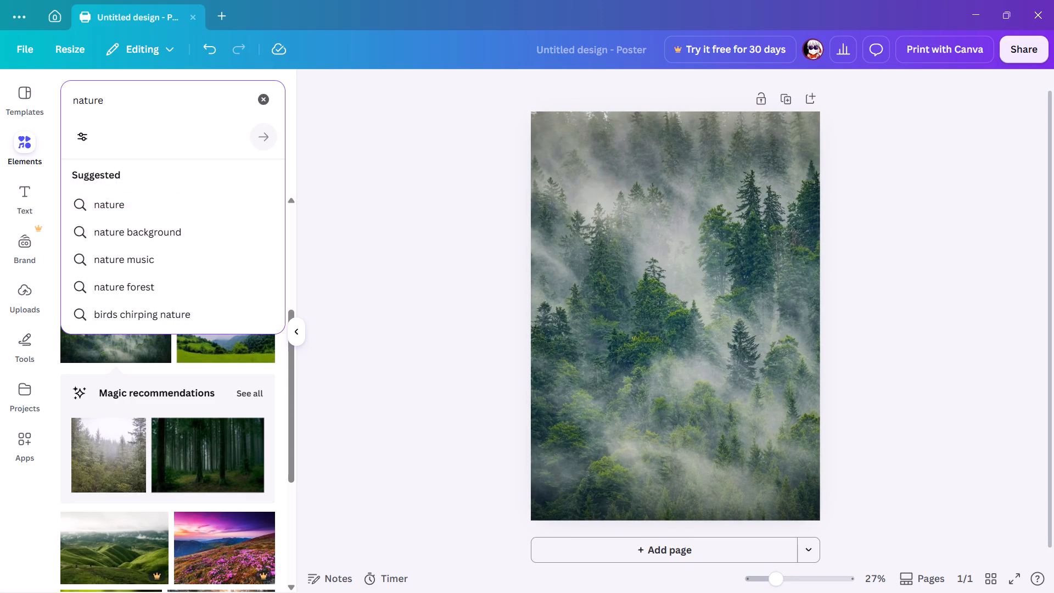
{"action": "key", "text": "ctrl+BackSpace"}
{"action": "key", "text": "ctrl+BackSpace"}
{"action": "key", "text": "ctrl+BackSpace"}
{"action": "key", "text": "ctrl+BackSpace"}
{"action": "key", "text": "ctrl+BackSpace"}
{"action": "key", "text": "ctrl+BackSpace"}
{"action": "type", "text": "table"}
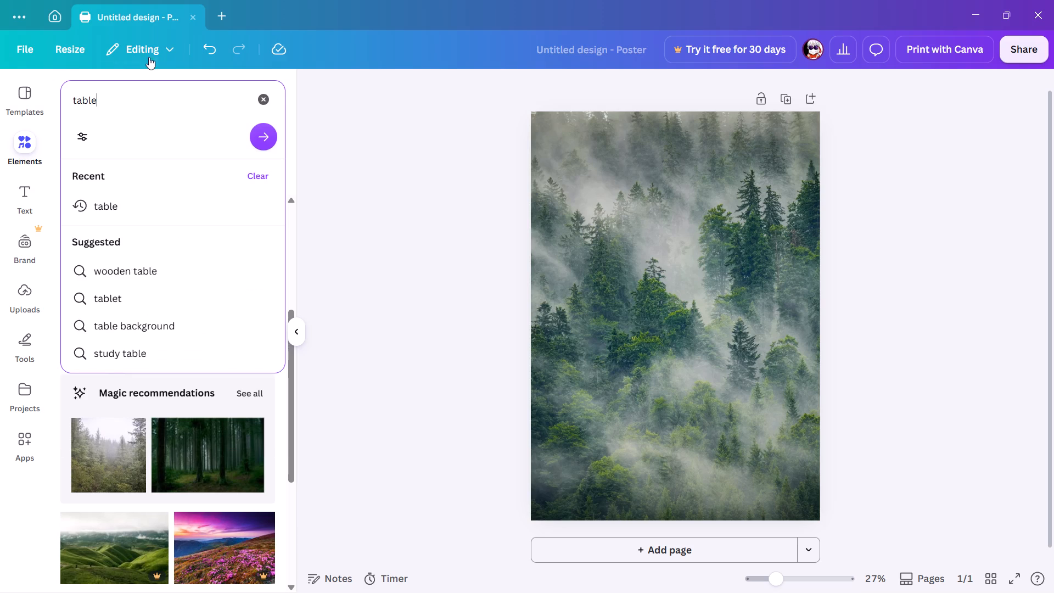
{"action": "key", "text": "Return"}
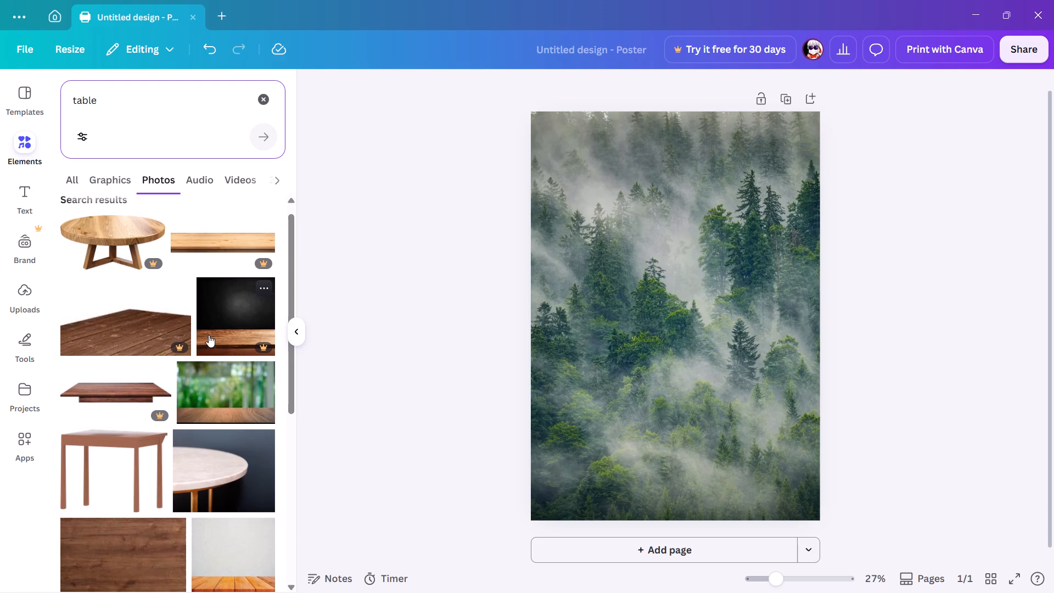
{"action": "left_click", "coordinate": [69, 175]}
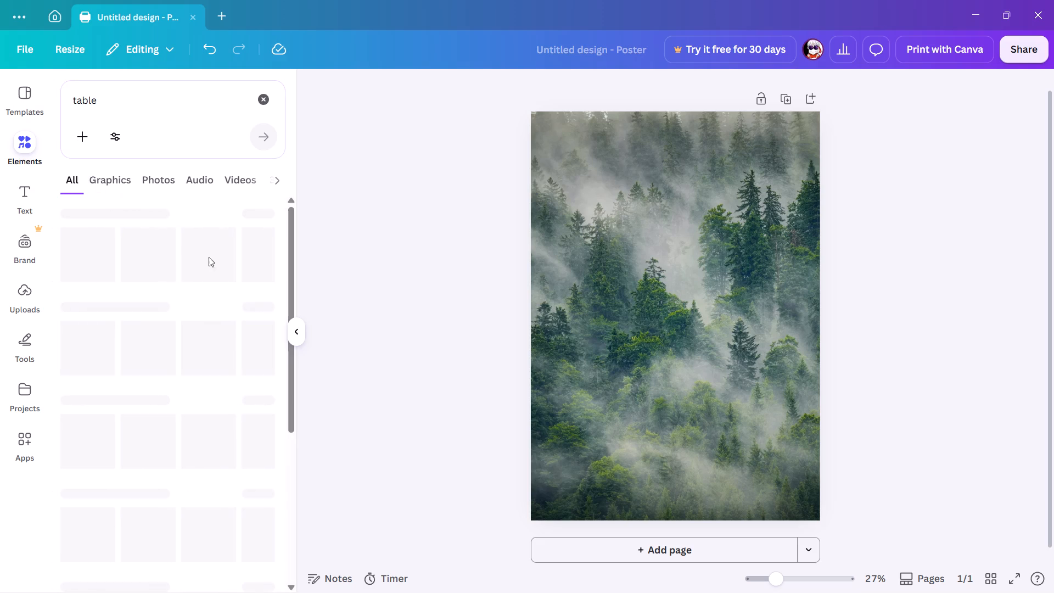
{"action": "scroll", "coordinate": [200, 403], "scroll_direction": "down", "scroll_amount": 4}
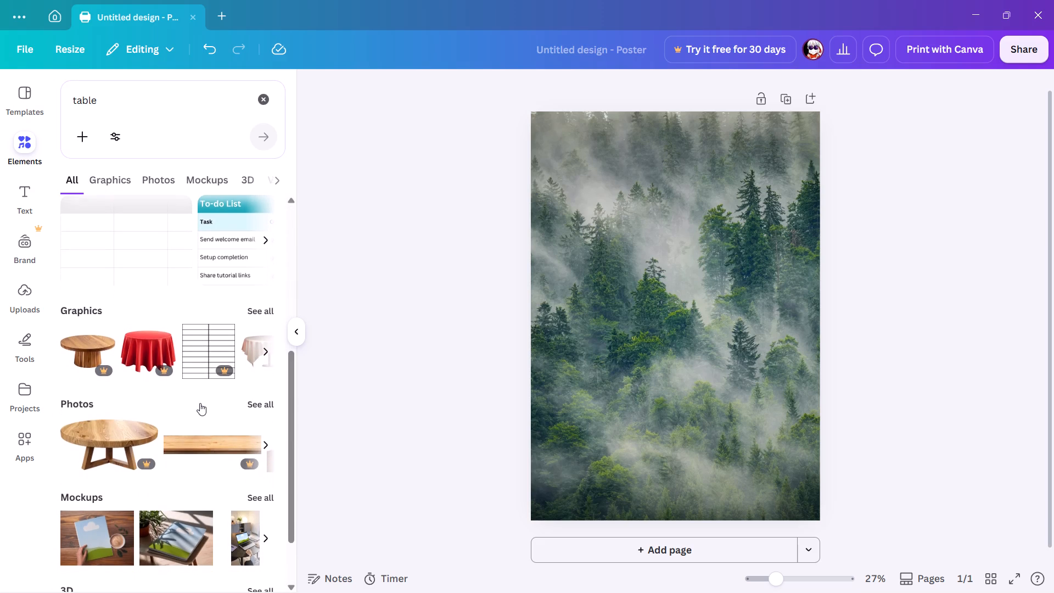
Add the light wood-grain plank photo from the table photo results and place it across the page's bottom edge.
{"action": "scroll", "coordinate": [200, 403], "scroll_direction": "down", "scroll_amount": 1}
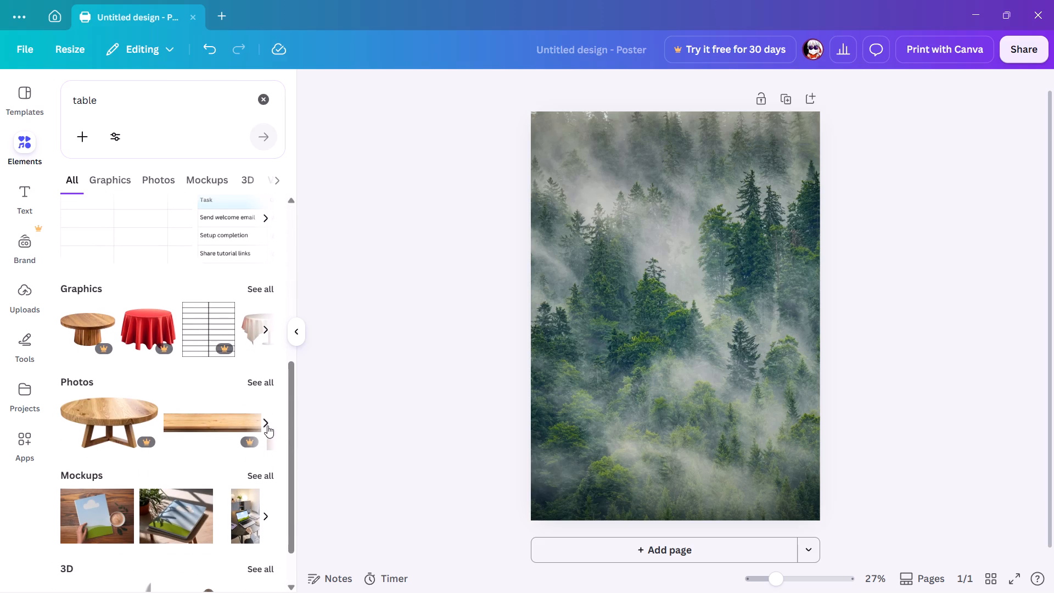
{"action": "left_click", "coordinate": [260, 362]}
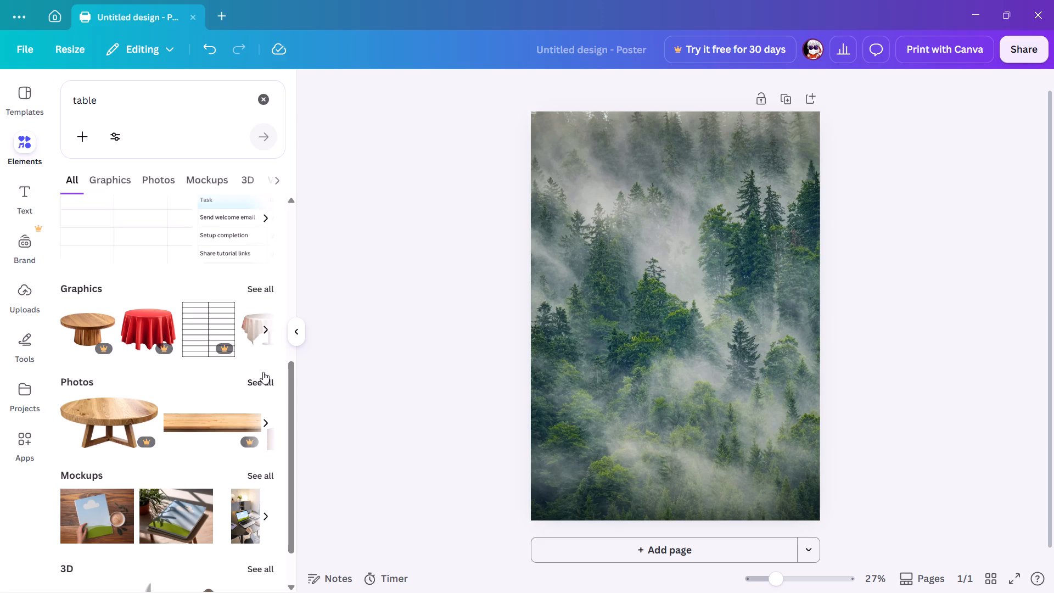
{"action": "left_click", "coordinate": [266, 383]}
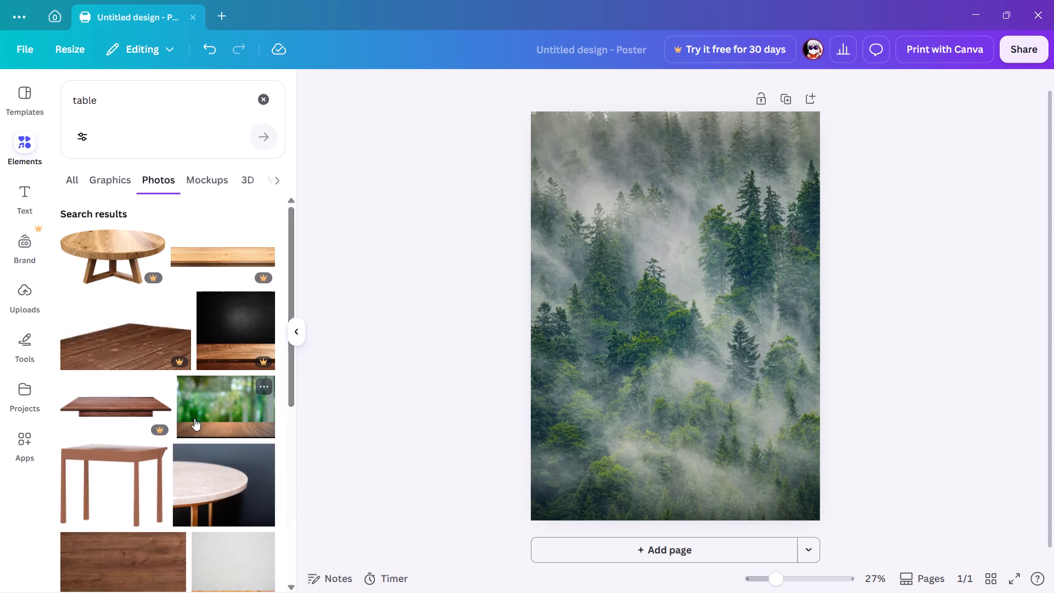
{"action": "scroll", "coordinate": [194, 418], "scroll_direction": "down", "scroll_amount": 5}
{"action": "scroll", "coordinate": [147, 534], "scroll_direction": "down", "scroll_amount": 2}
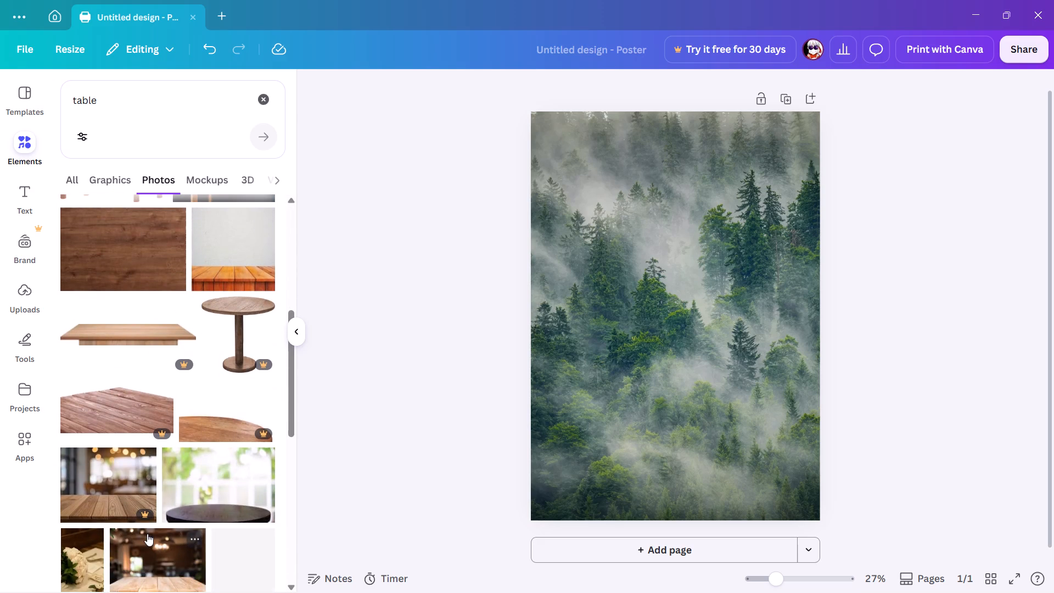
{"action": "scroll", "coordinate": [147, 534], "scroll_direction": "down", "scroll_amount": 1}
{"action": "scroll", "coordinate": [147, 534], "scroll_direction": "right", "scroll_amount": 1}
{"action": "scroll", "coordinate": [147, 534], "scroll_direction": "down", "scroll_amount": 1}
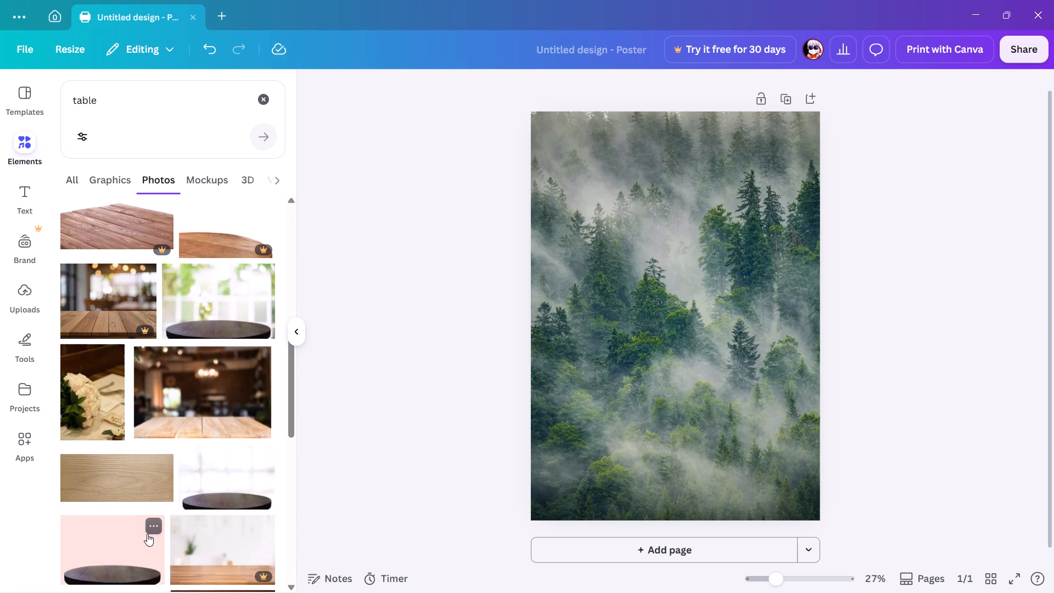
{"action": "left_click", "coordinate": [126, 488]}
{"action": "left_click_drag", "start_coordinate": [717, 303], "coordinate": [700, 452]}
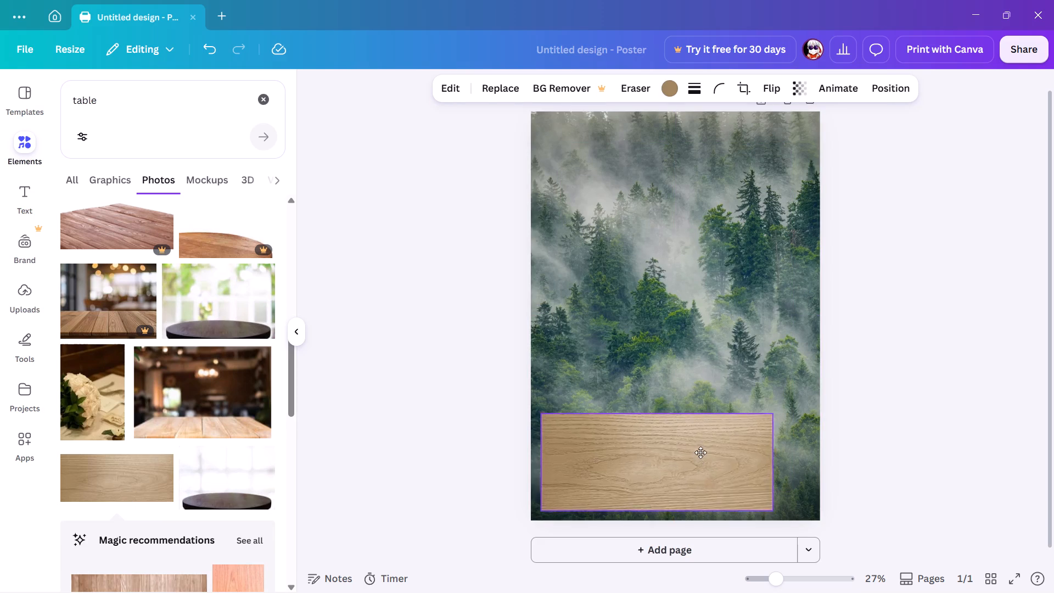
{"action": "left_click_drag", "start_coordinate": [700, 452], "coordinate": [721, 493]}
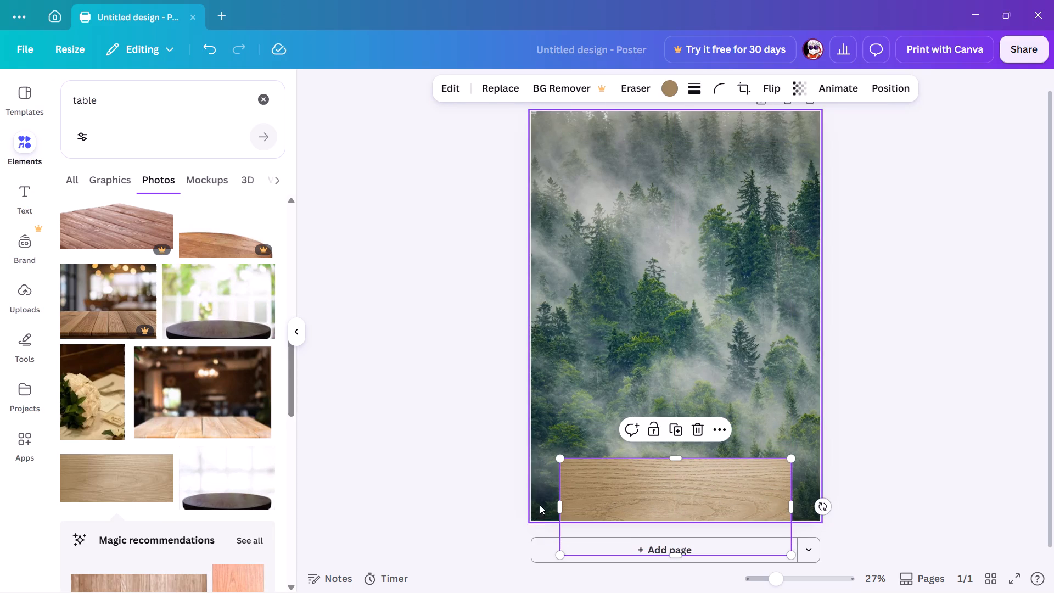
Stretch the wood plank past both page sides to about 46 cm wide and nudge it slightly upward.
{"action": "left_click_drag", "start_coordinate": [558, 501], "coordinate": [512, 500]}
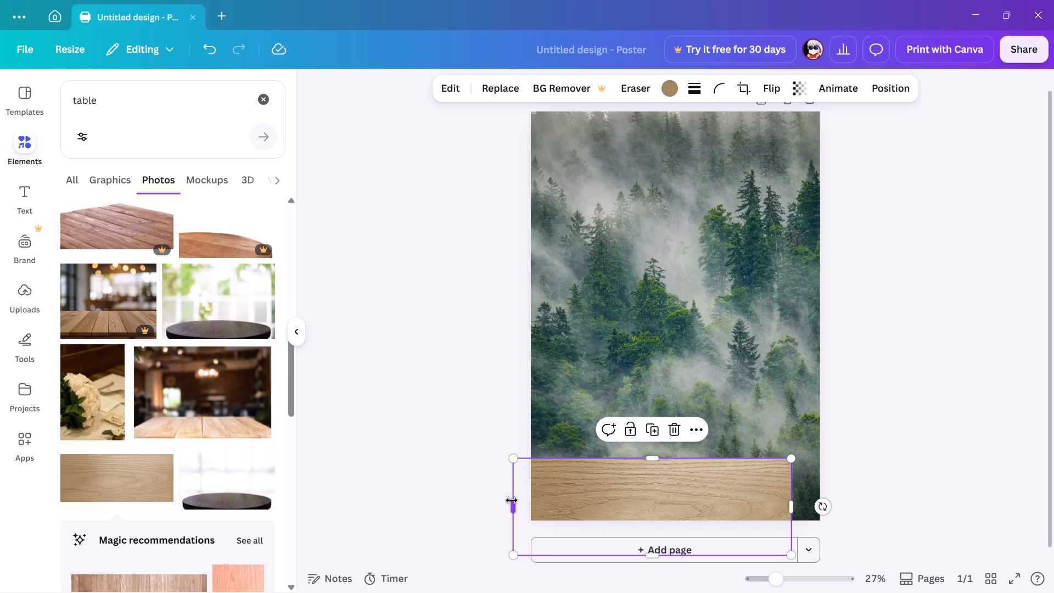
{"action": "left_click_drag", "start_coordinate": [796, 507], "coordinate": [820, 507]}
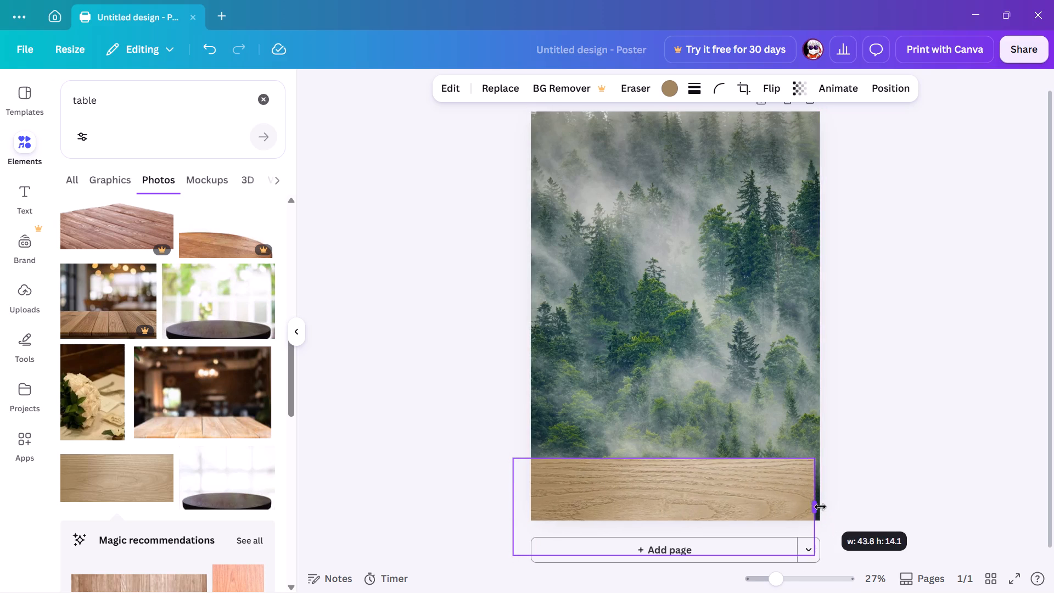
{"action": "left_click_drag", "start_coordinate": [820, 507], "coordinate": [834, 508]}
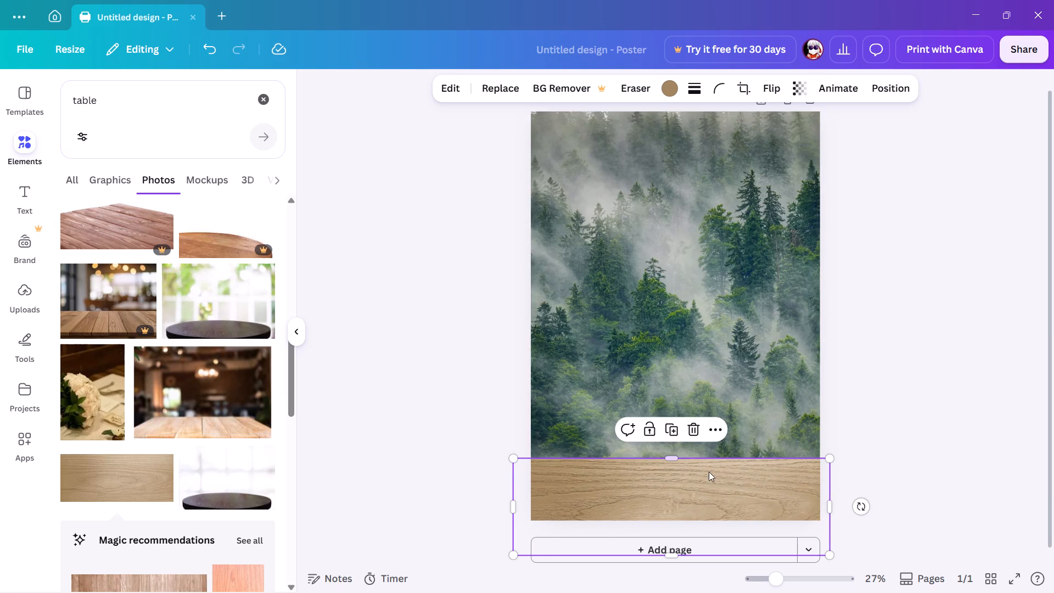
{"action": "left_click_drag", "start_coordinate": [709, 480], "coordinate": [709, 471]}
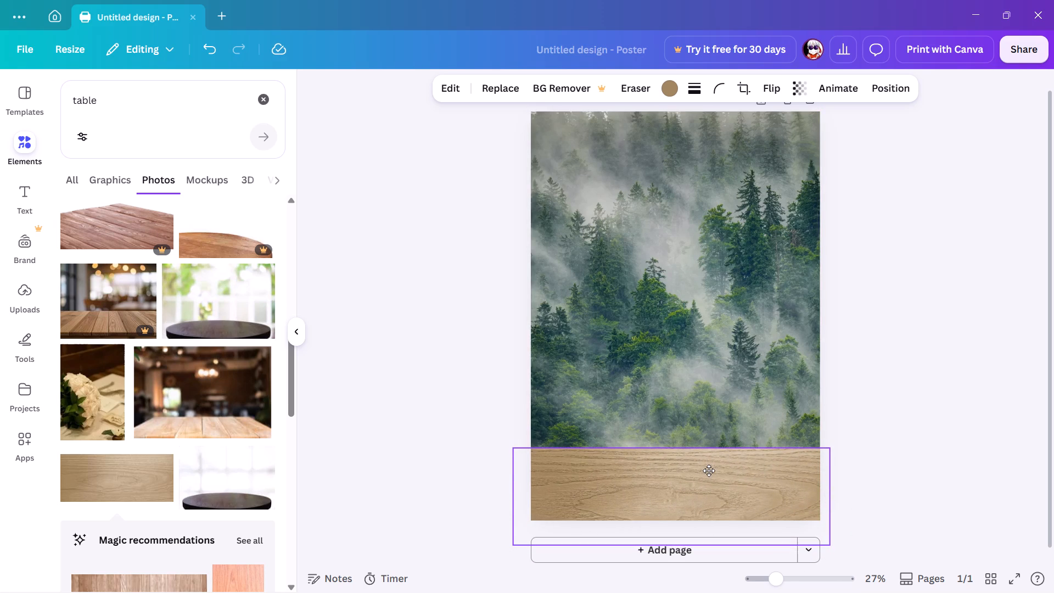
{"action": "left_click_drag", "start_coordinate": [709, 471], "coordinate": [708, 472]}
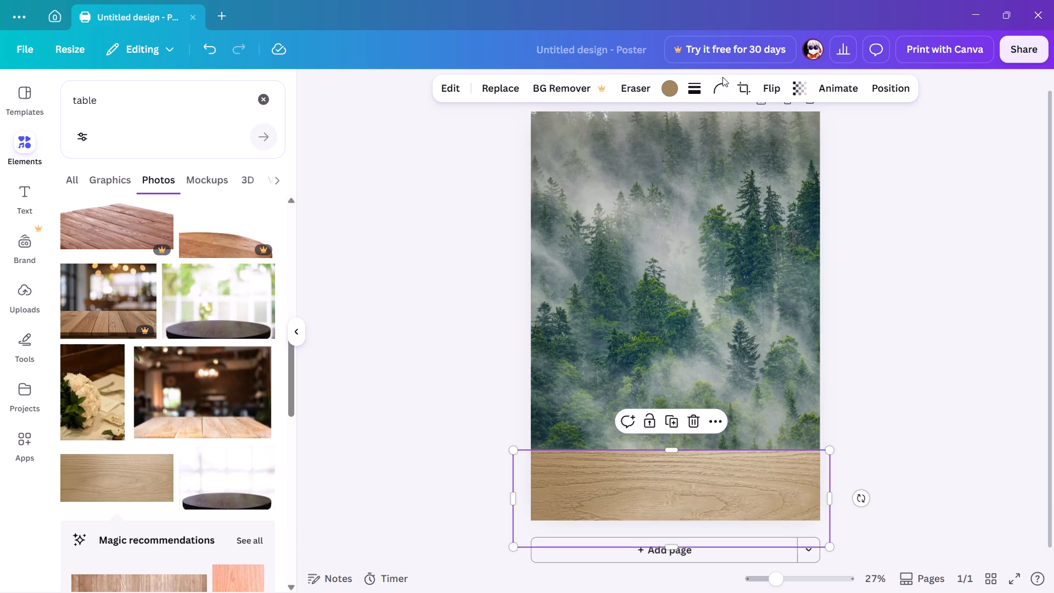
Set the wood plank's transparency to 92.
{"action": "left_click", "coordinate": [809, 80]}
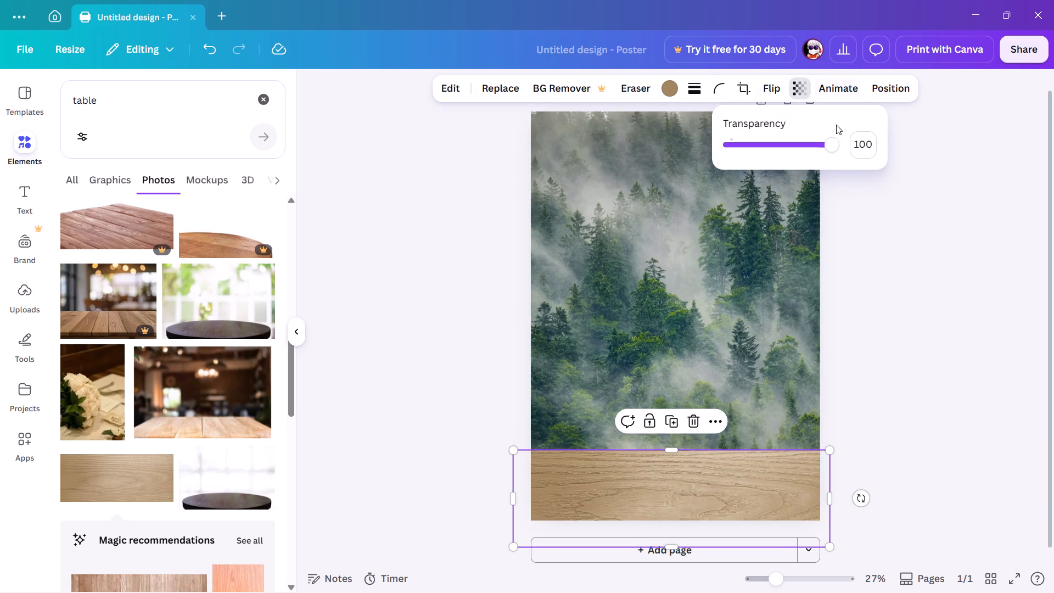
{"action": "left_click", "coordinate": [825, 144]}
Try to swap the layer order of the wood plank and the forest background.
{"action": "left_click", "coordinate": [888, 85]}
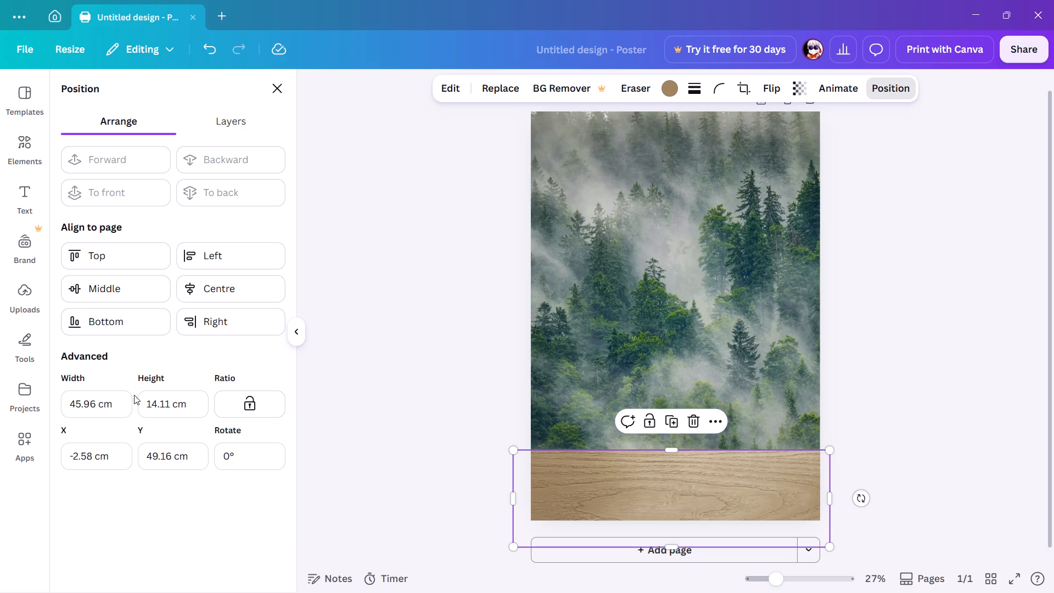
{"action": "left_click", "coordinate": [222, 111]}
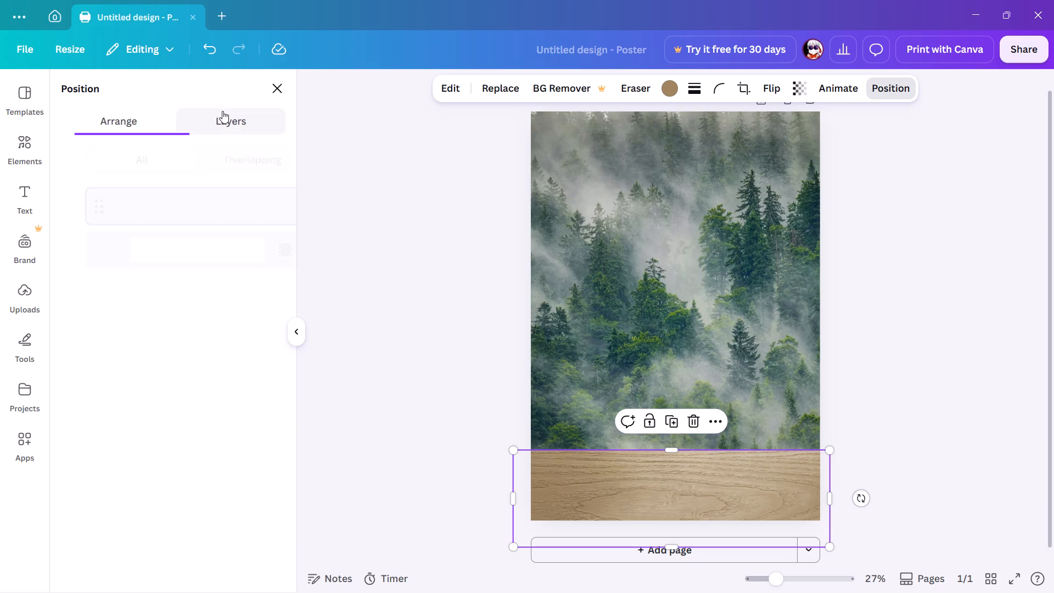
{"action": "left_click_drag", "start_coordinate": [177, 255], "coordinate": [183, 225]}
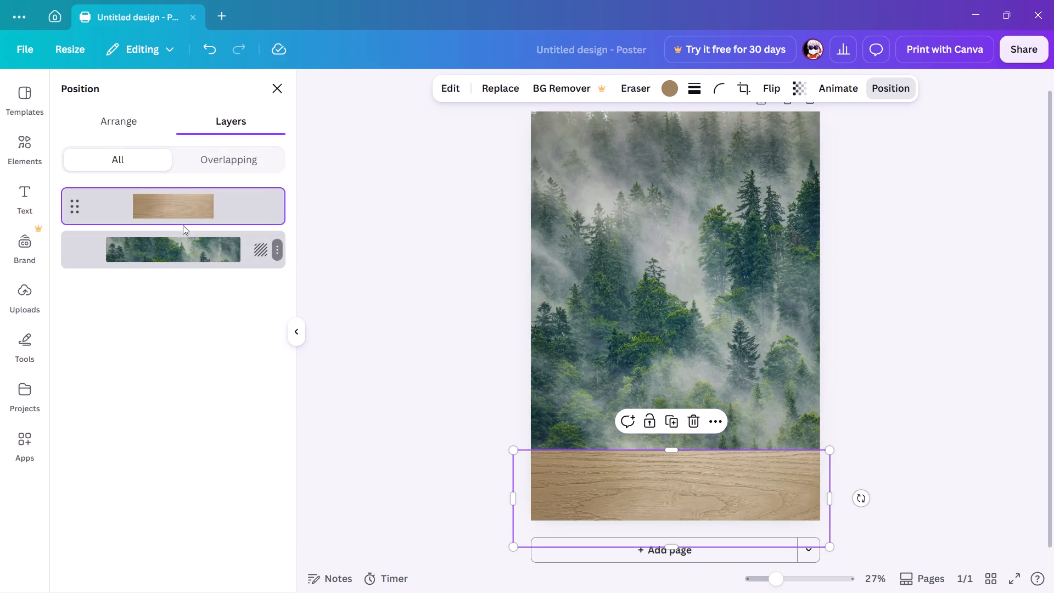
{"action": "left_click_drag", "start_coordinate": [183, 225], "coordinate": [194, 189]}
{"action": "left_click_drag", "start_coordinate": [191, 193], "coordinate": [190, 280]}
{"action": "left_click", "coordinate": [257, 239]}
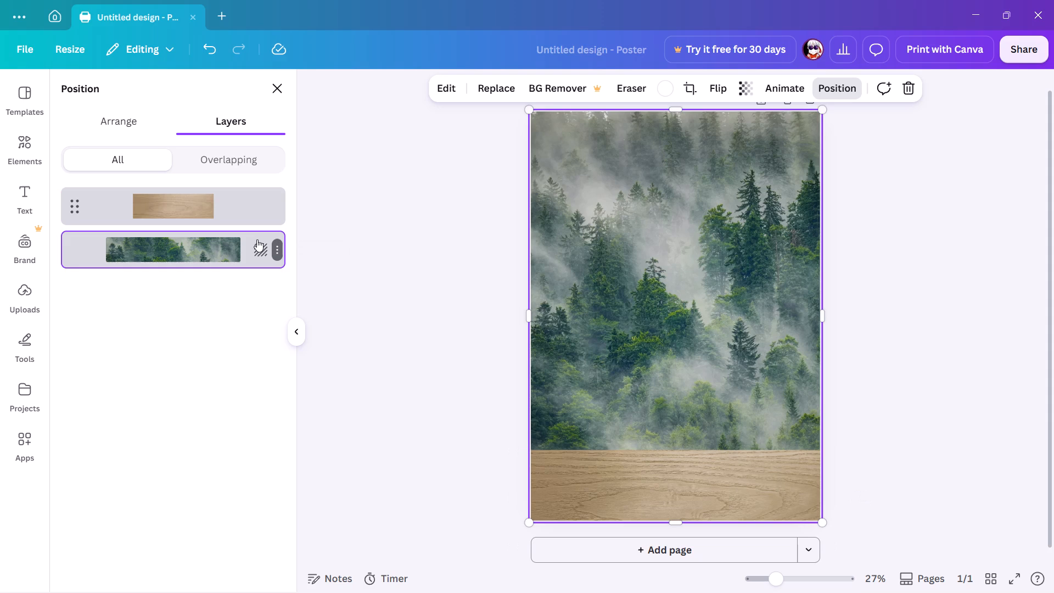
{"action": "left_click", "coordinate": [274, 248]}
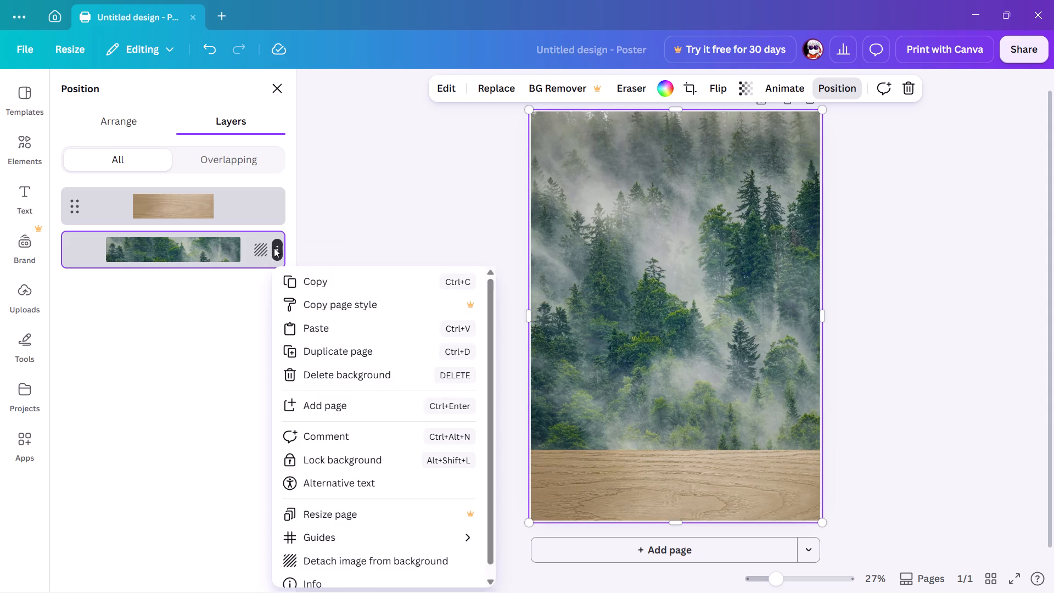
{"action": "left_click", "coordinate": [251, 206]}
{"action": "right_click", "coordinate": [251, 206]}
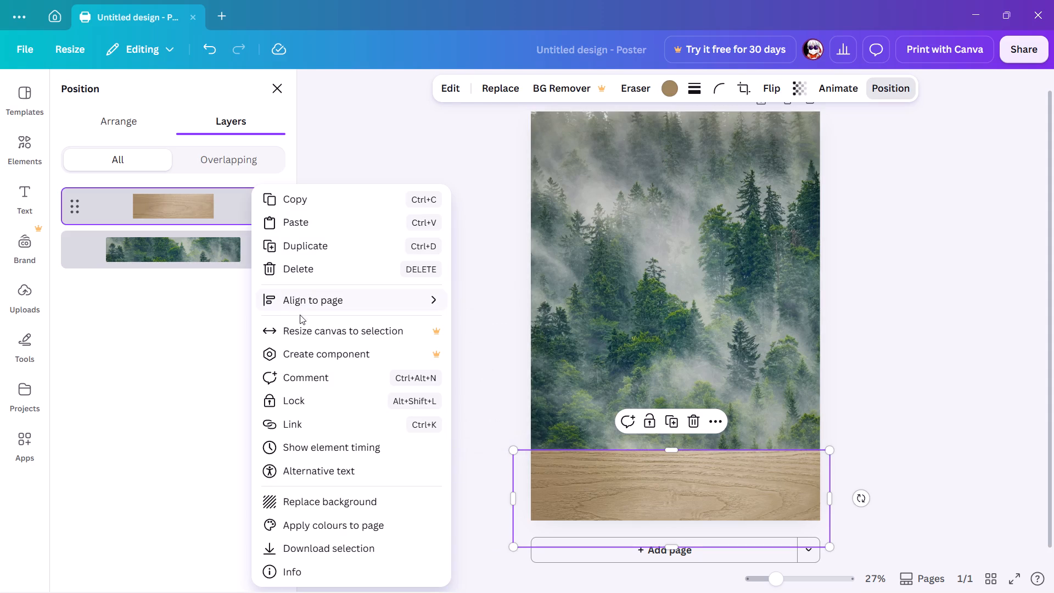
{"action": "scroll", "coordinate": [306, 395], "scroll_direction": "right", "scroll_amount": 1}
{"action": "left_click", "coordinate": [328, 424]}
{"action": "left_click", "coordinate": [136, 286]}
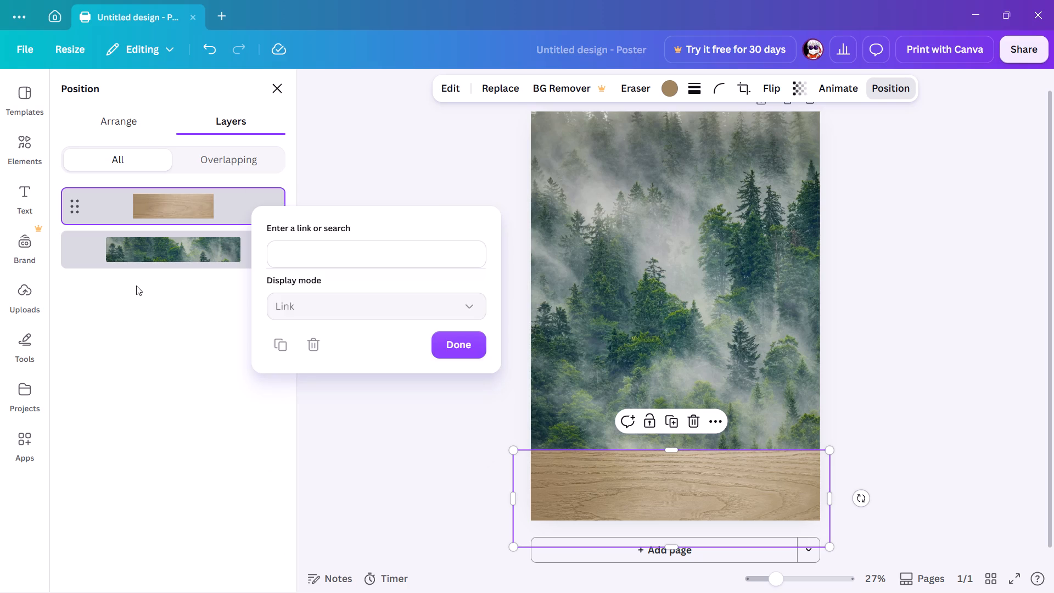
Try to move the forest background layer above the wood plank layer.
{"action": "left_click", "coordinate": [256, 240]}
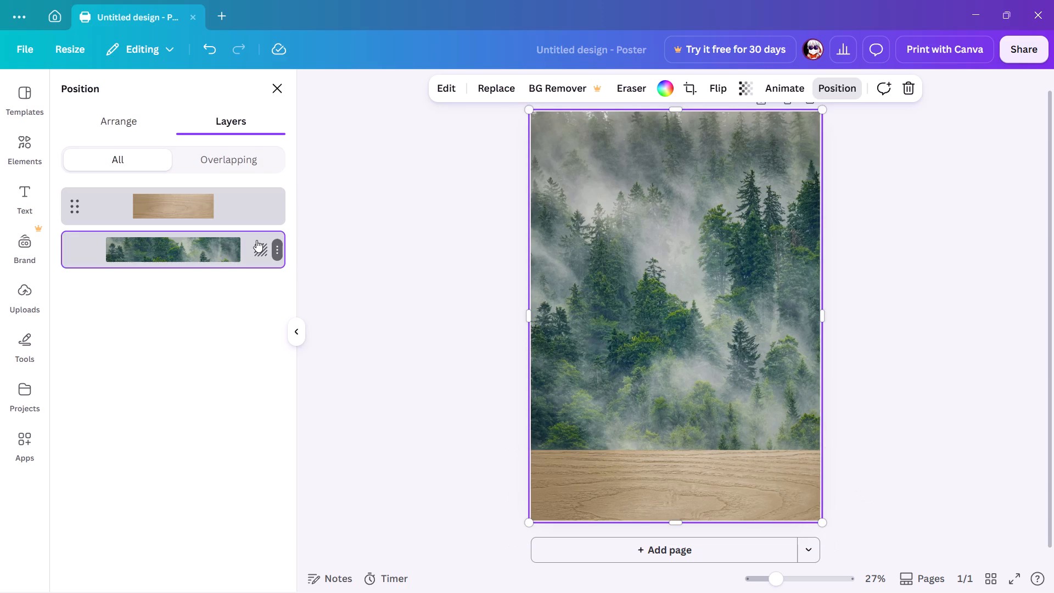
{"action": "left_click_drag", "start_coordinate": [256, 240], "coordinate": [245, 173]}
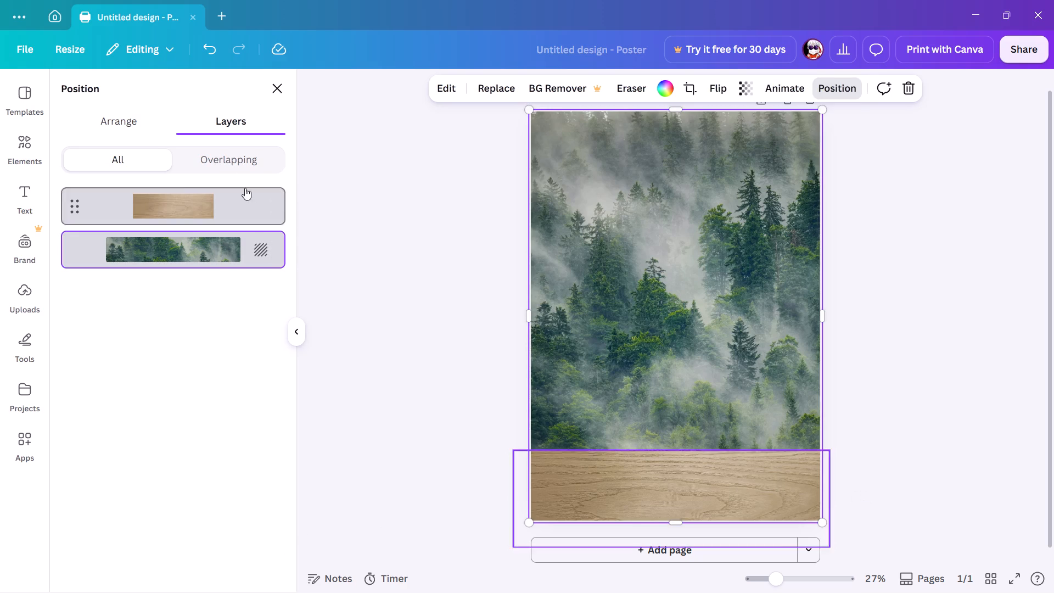
Search the elements library for "cup" in place of the previous search term.
{"action": "left_click", "coordinate": [31, 139]}
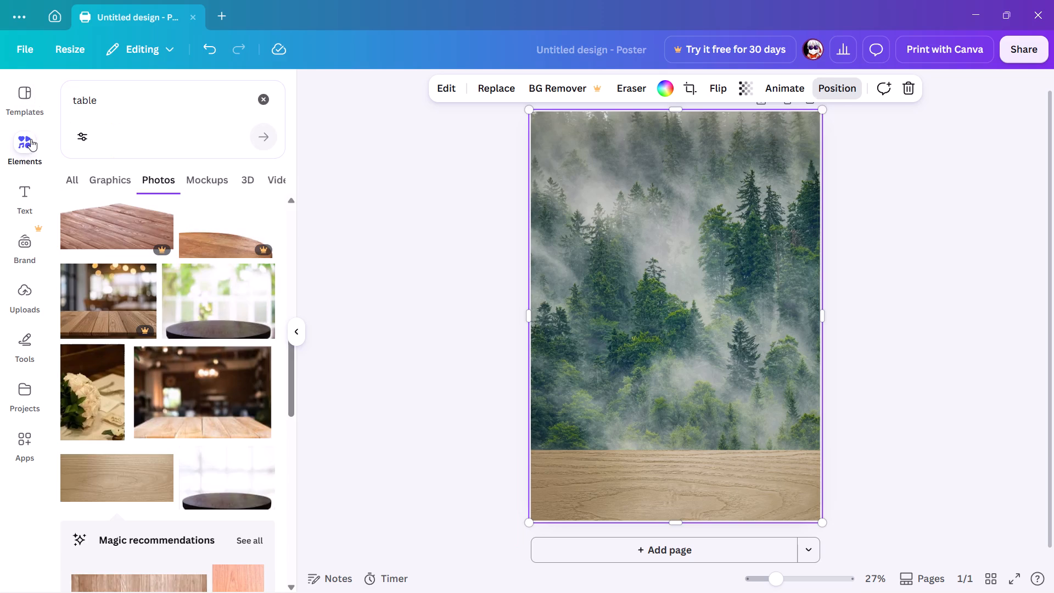
{"action": "left_click", "coordinate": [148, 118]}
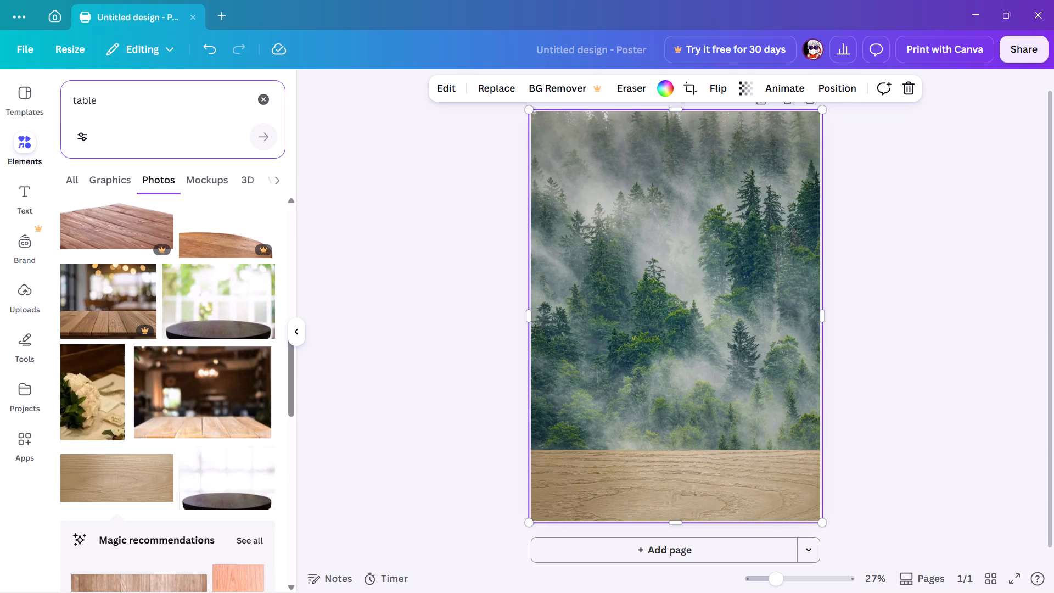
{"action": "key", "text": "ctrl+BackSpace"}
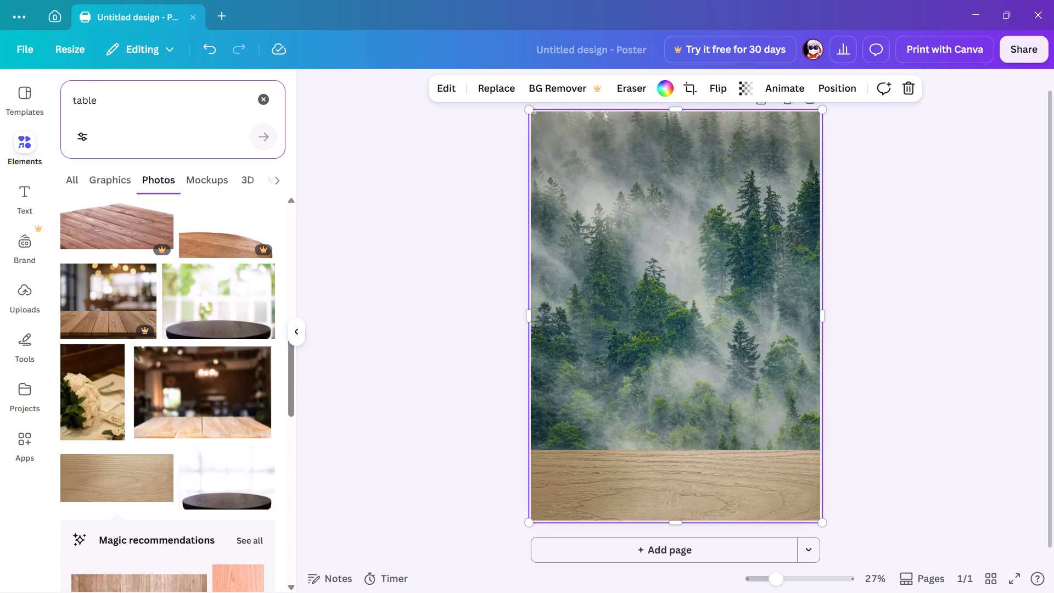
{"action": "left_click", "coordinate": [115, 116]}
{"action": "key", "text": "ctrl+BackSpace"}
{"action": "double_click", "coordinate": [115, 93]}
{"action": "key", "text": "ctrl+BackSpace"}
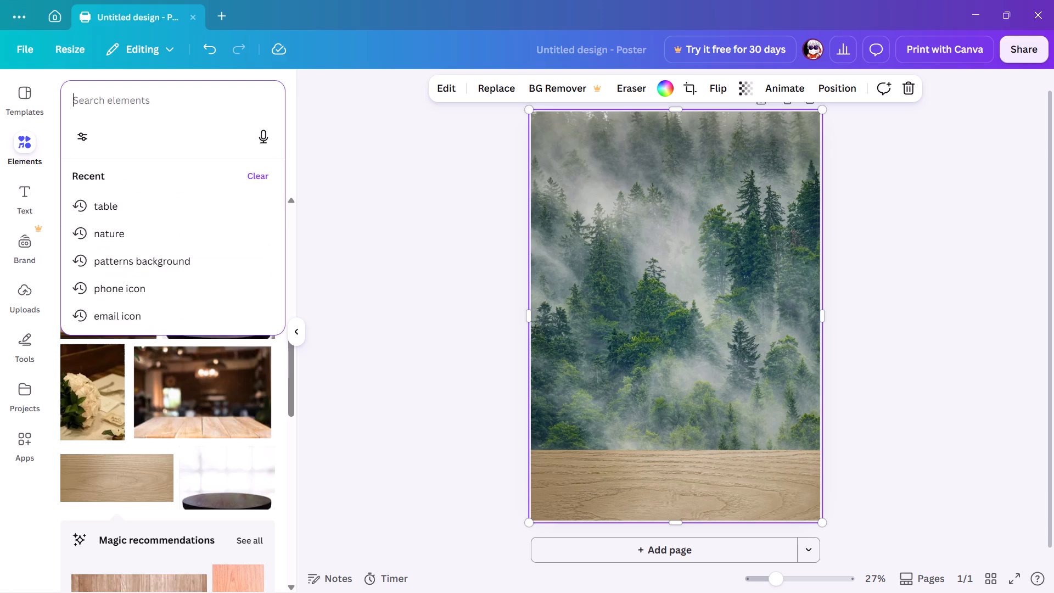
{"action": "type", "text": "cup"}
{"action": "key", "text": "Return"}
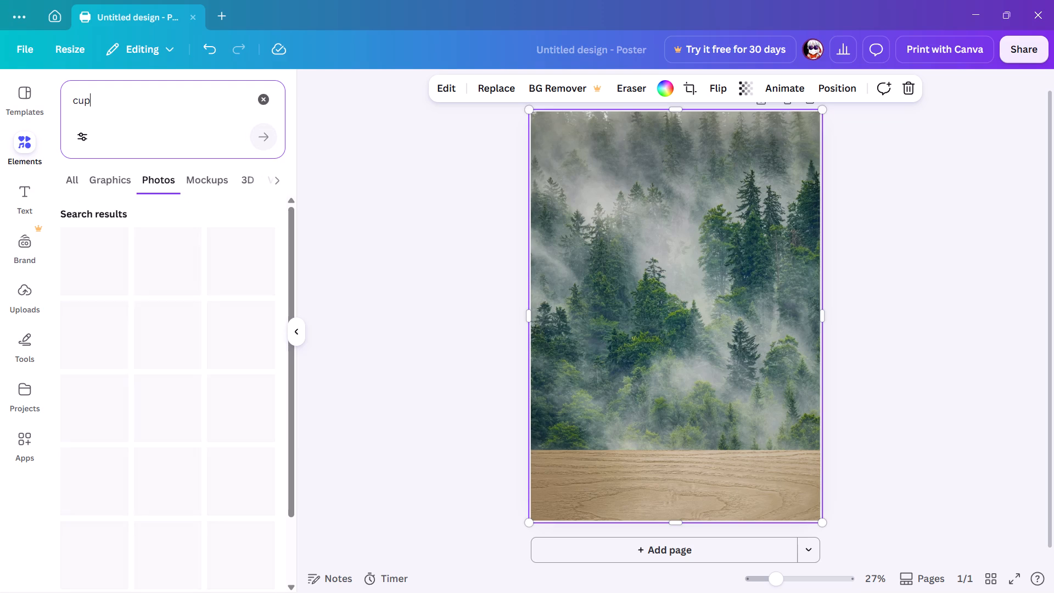
Look through the cup photos, the mixed results and the cup graphics for a cup that suits the tabletop.
{"action": "scroll", "coordinate": [170, 370], "scroll_direction": "down", "scroll_amount": 1}
{"action": "left_click", "coordinate": [177, 355]}
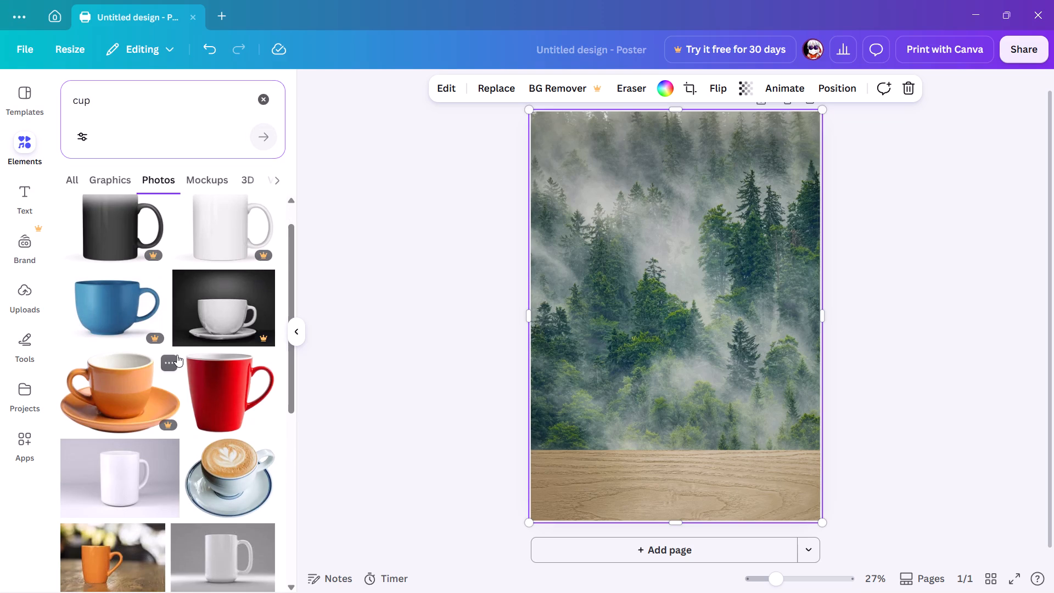
{"action": "scroll", "coordinate": [195, 400], "scroll_direction": "up", "scroll_amount": 1}
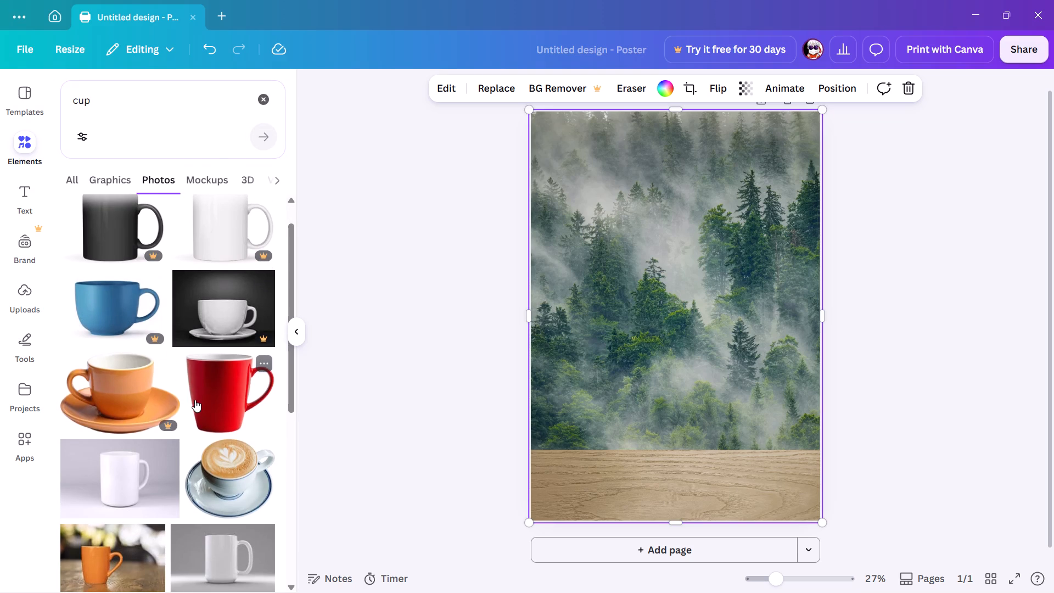
{"action": "scroll", "coordinate": [195, 400], "scroll_direction": "up", "scroll_amount": 1}
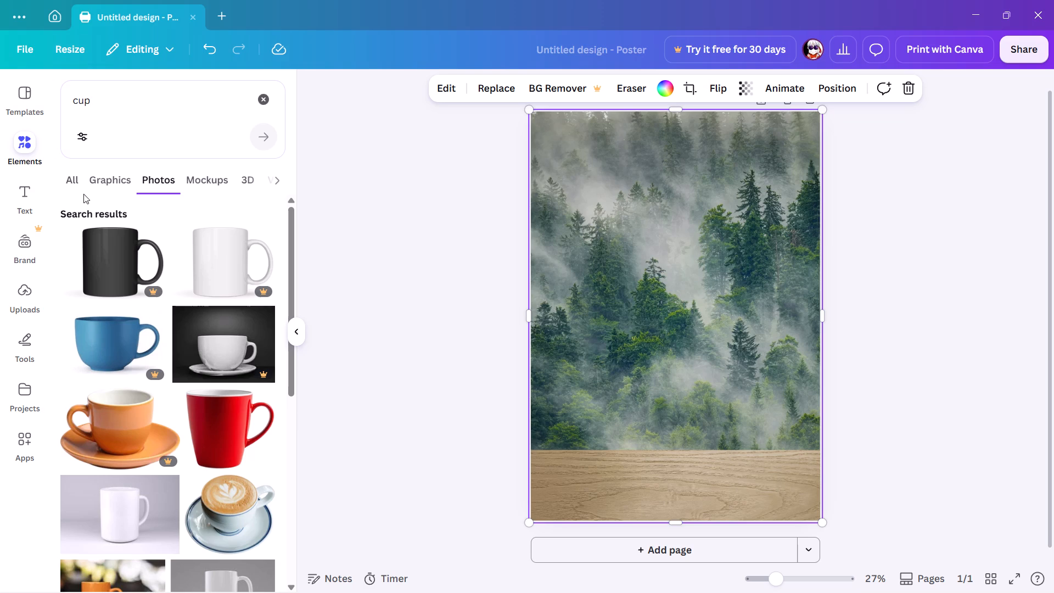
{"action": "left_click", "coordinate": [81, 191]}
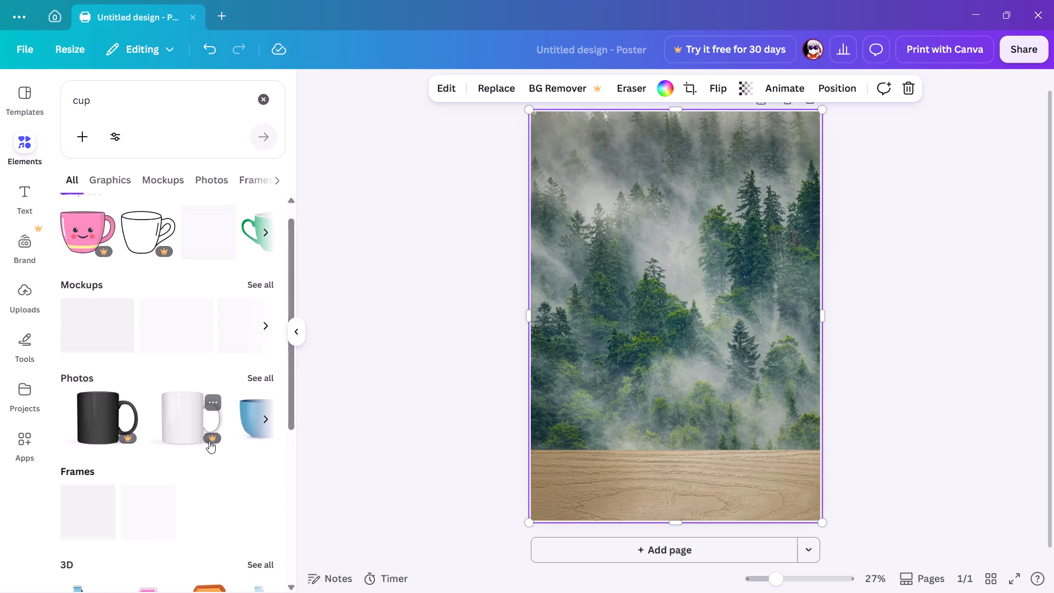
{"action": "left_click", "coordinate": [272, 215]}
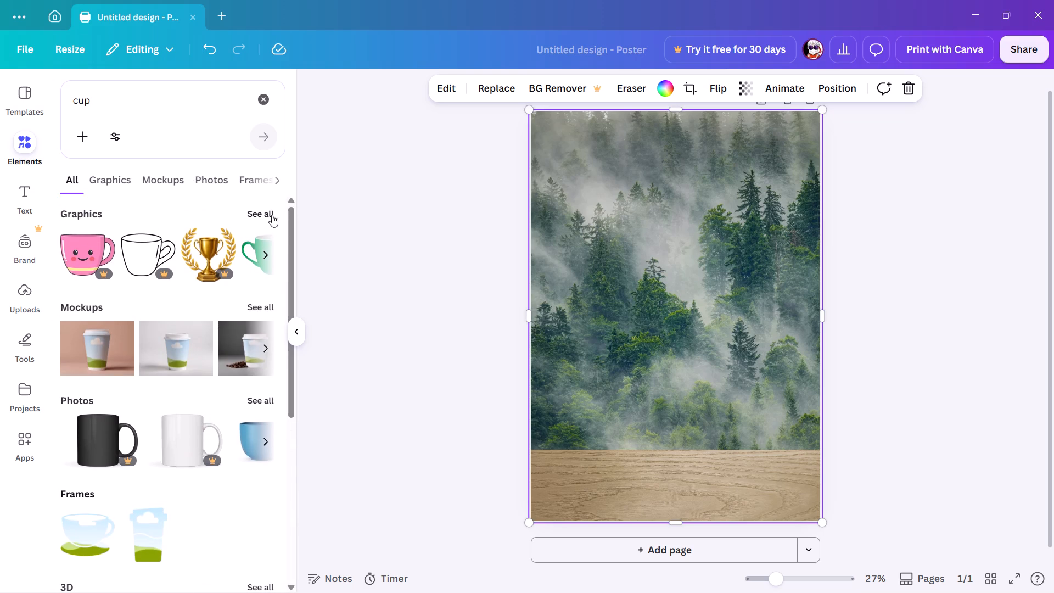
{"action": "scroll", "coordinate": [232, 355], "scroll_direction": "down", "scroll_amount": 2}
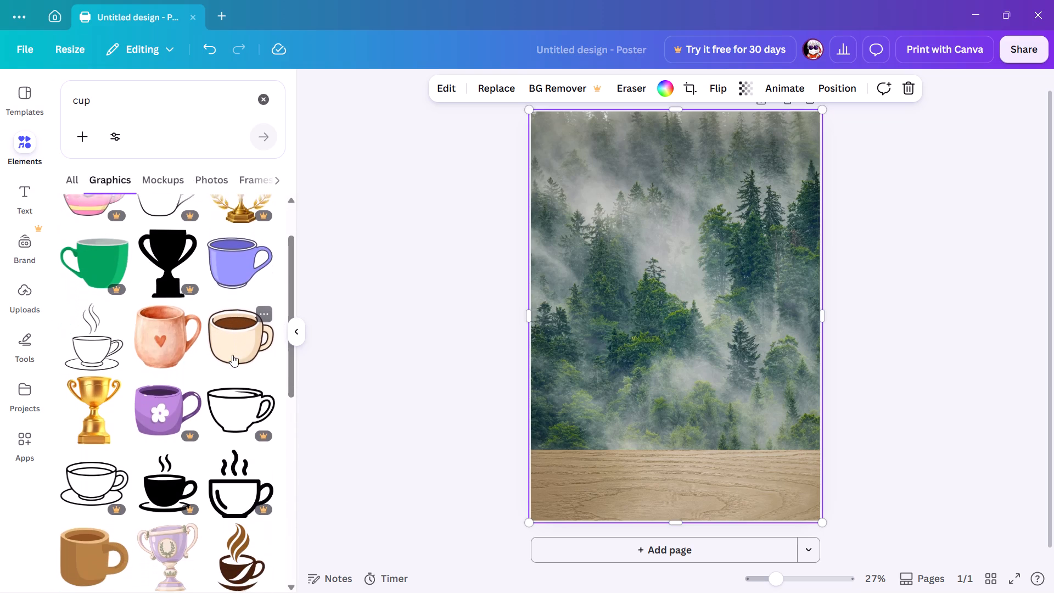
{"action": "scroll", "coordinate": [232, 355], "scroll_direction": "down", "scroll_amount": 5}
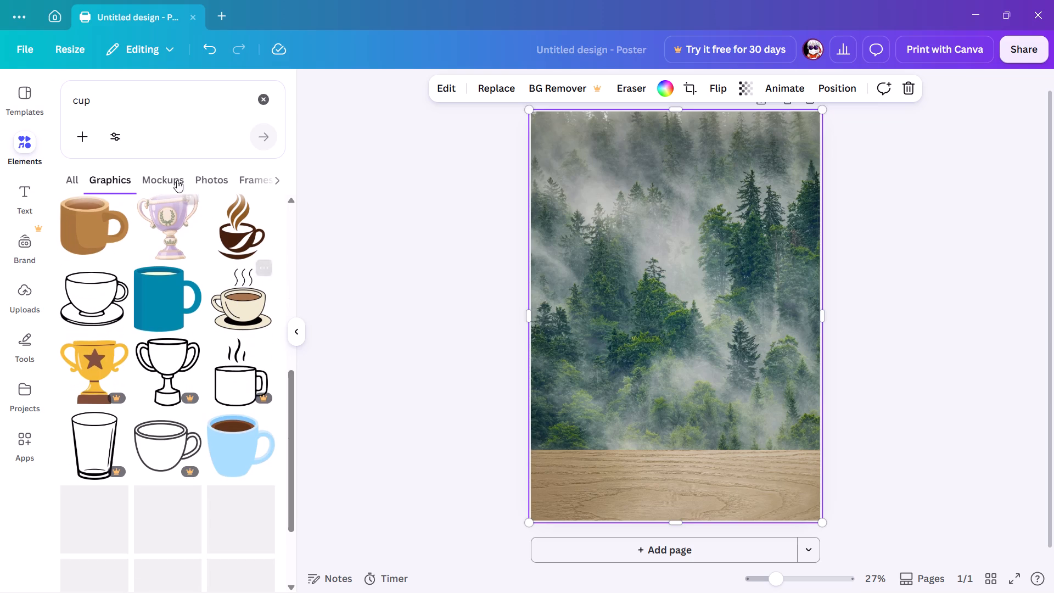
Examine the cup photos in depth for a suitable mug to stand on the wooden tabletop.
{"action": "left_click", "coordinate": [203, 183]}
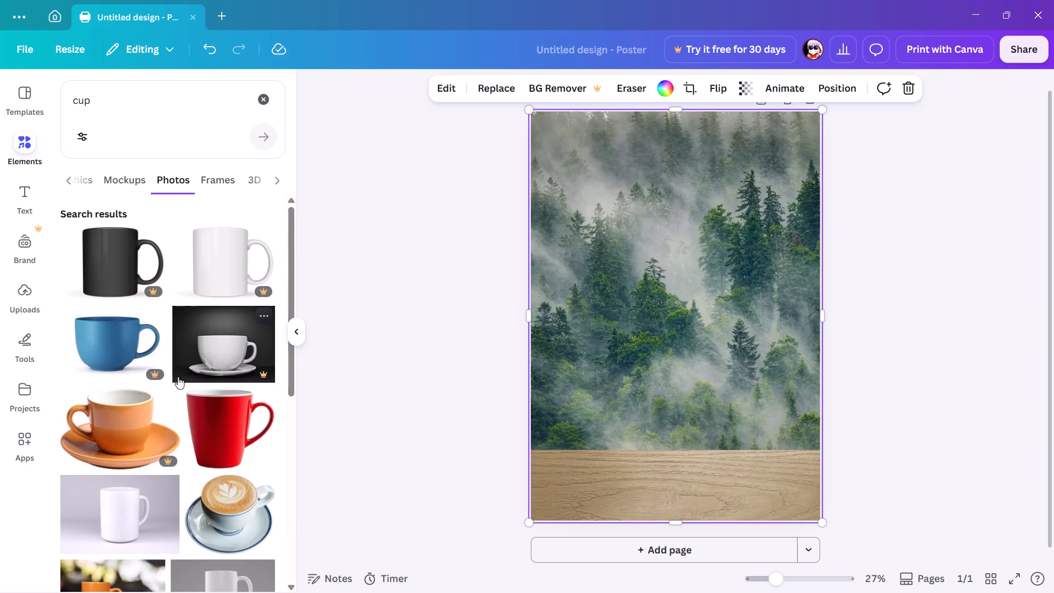
{"action": "scroll", "coordinate": [178, 377], "scroll_direction": "down", "scroll_amount": 2}
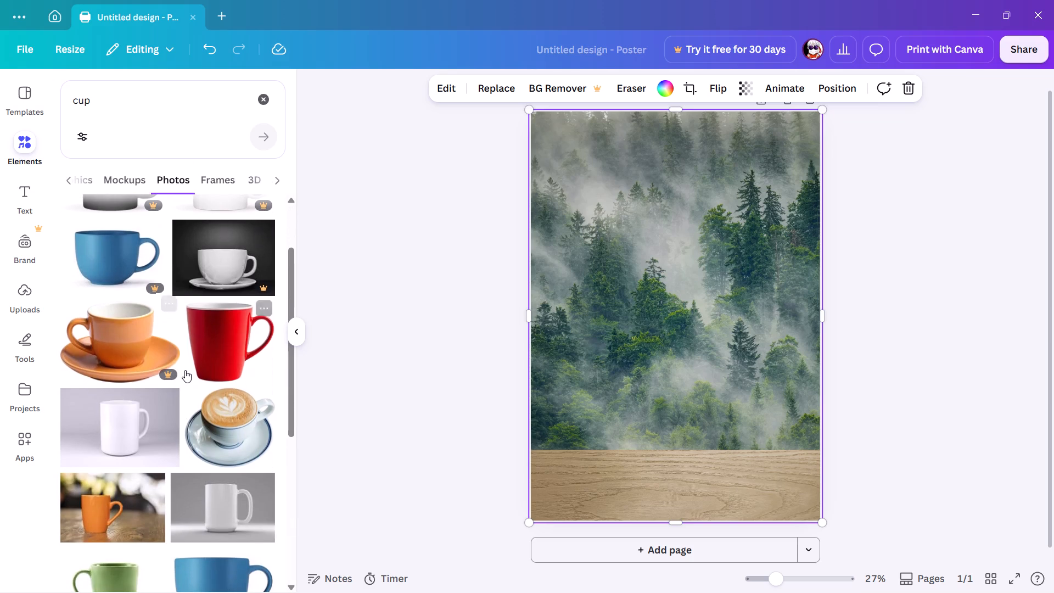
{"action": "scroll", "coordinate": [182, 421], "scroll_direction": "down", "scroll_amount": 3}
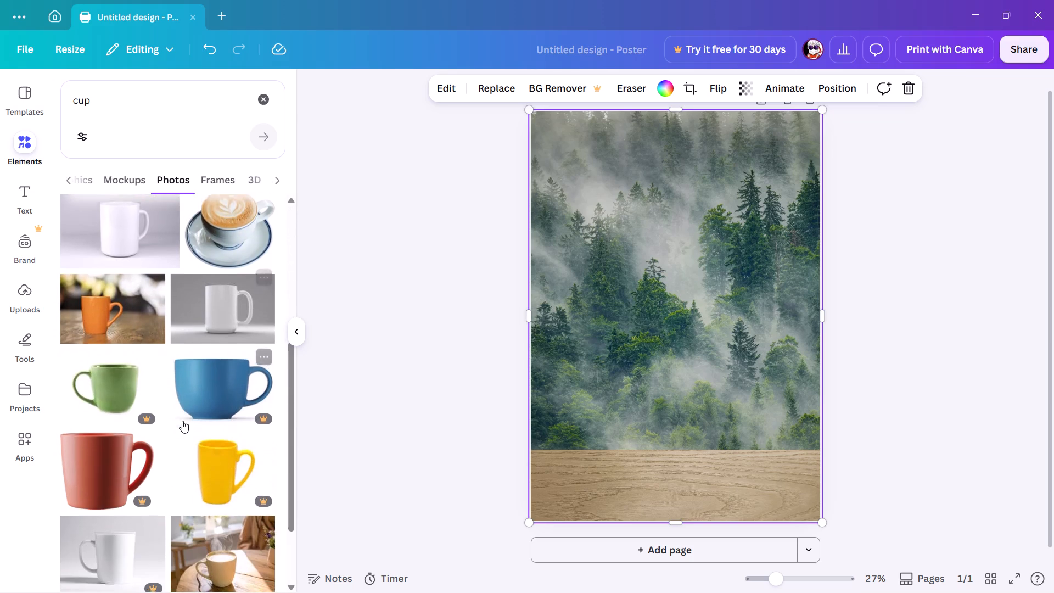
{"action": "scroll", "coordinate": [183, 421], "scroll_direction": "down", "scroll_amount": 1}
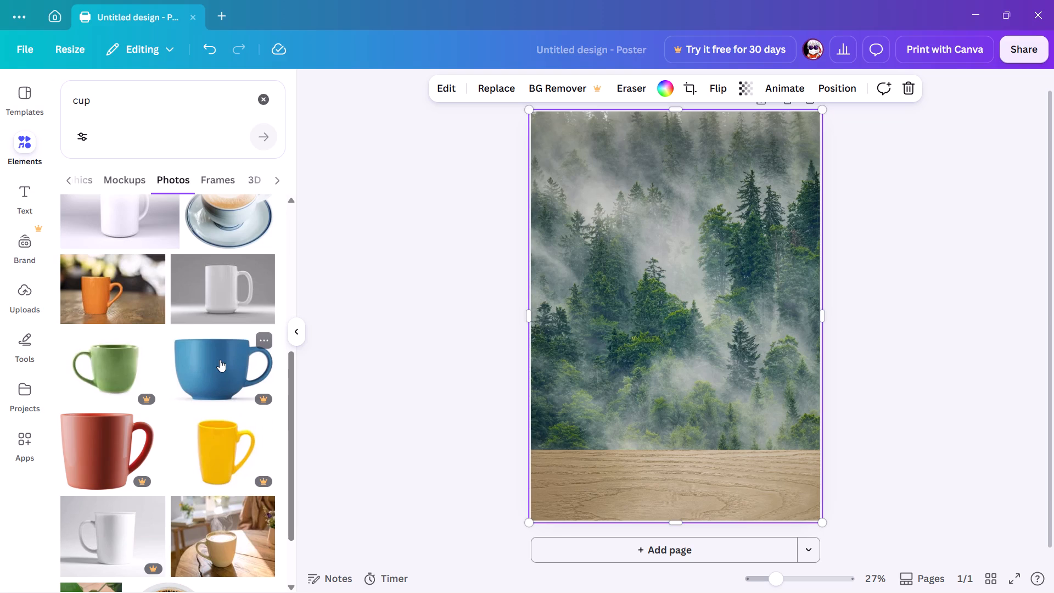
{"action": "scroll", "coordinate": [214, 416], "scroll_direction": "right", "scroll_amount": 1}
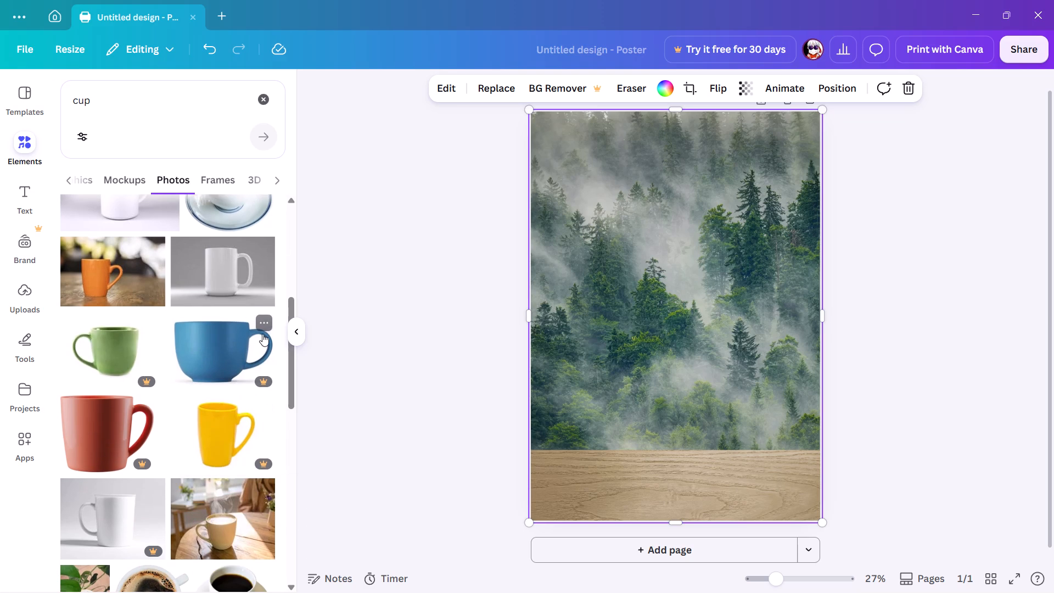
{"action": "scroll", "coordinate": [262, 334], "scroll_direction": "up", "scroll_amount": 1}
{"action": "scroll", "coordinate": [274, 310], "scroll_direction": "down", "scroll_amount": 1}
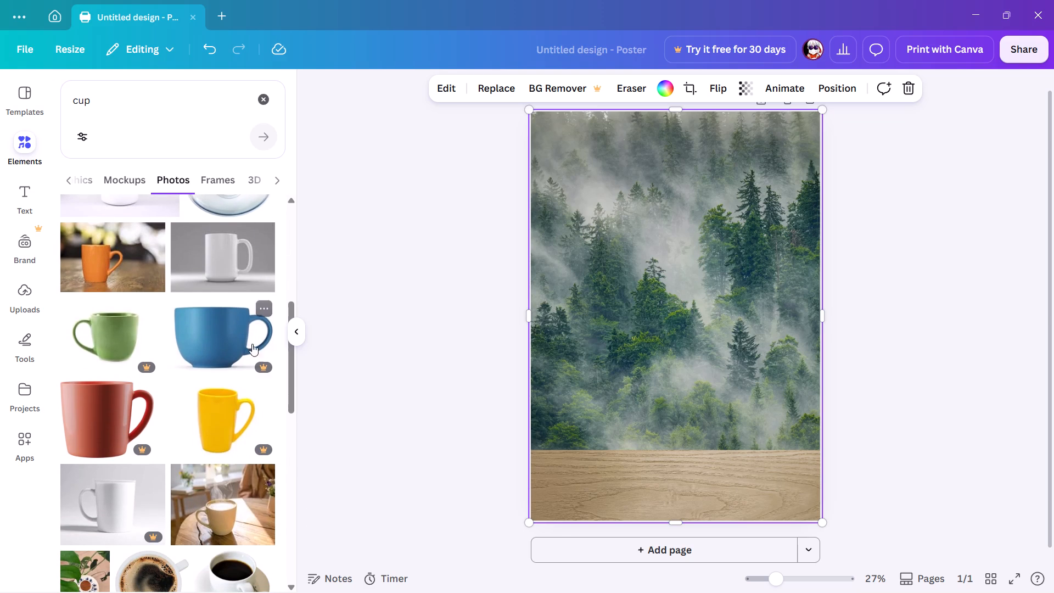
{"action": "scroll", "coordinate": [303, 294], "scroll_direction": "up", "scroll_amount": 1}
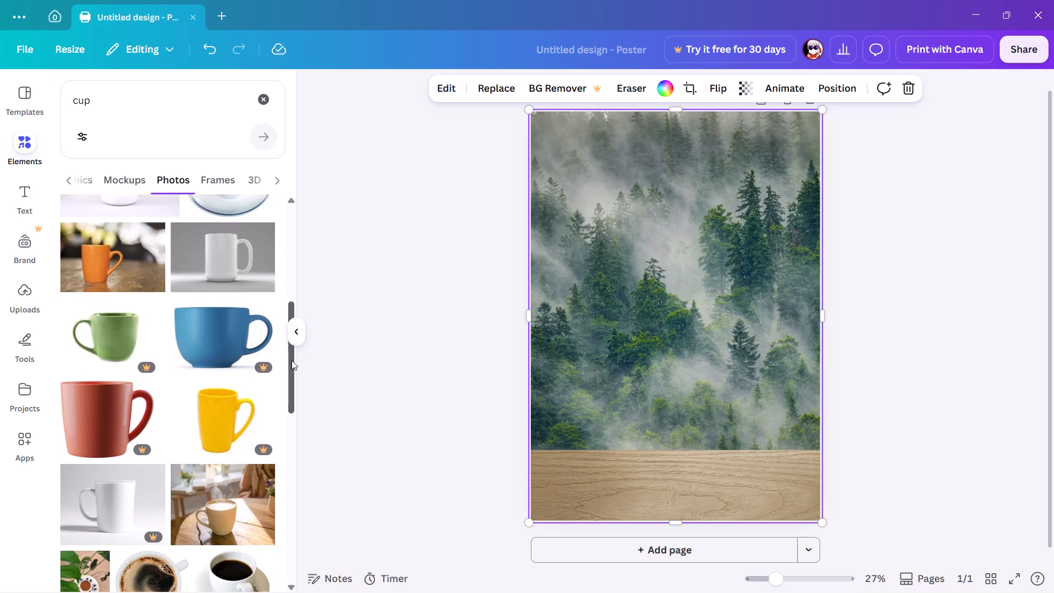
{"action": "left_click_drag", "start_coordinate": [291, 361], "coordinate": [302, 463]}
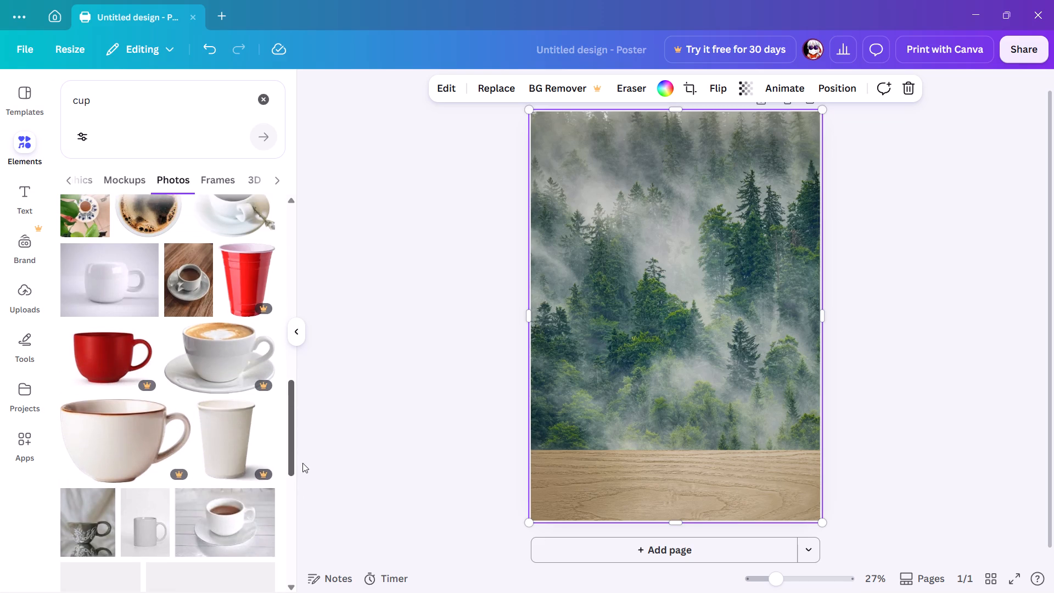
{"action": "left_click_drag", "start_coordinate": [302, 463], "coordinate": [311, 441]}
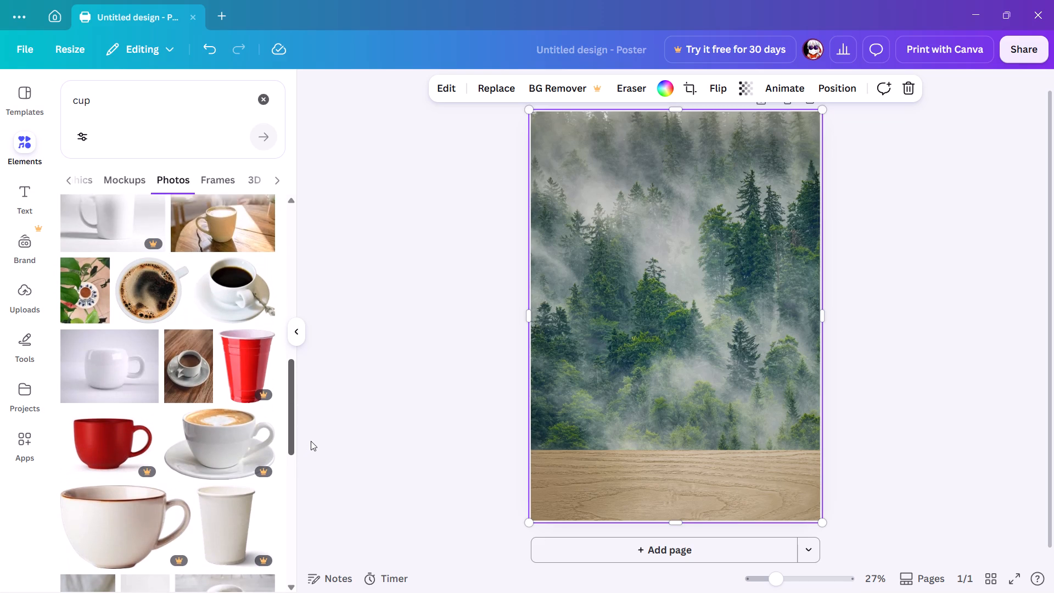
{"action": "left_click_drag", "start_coordinate": [311, 441], "coordinate": [312, 462]}
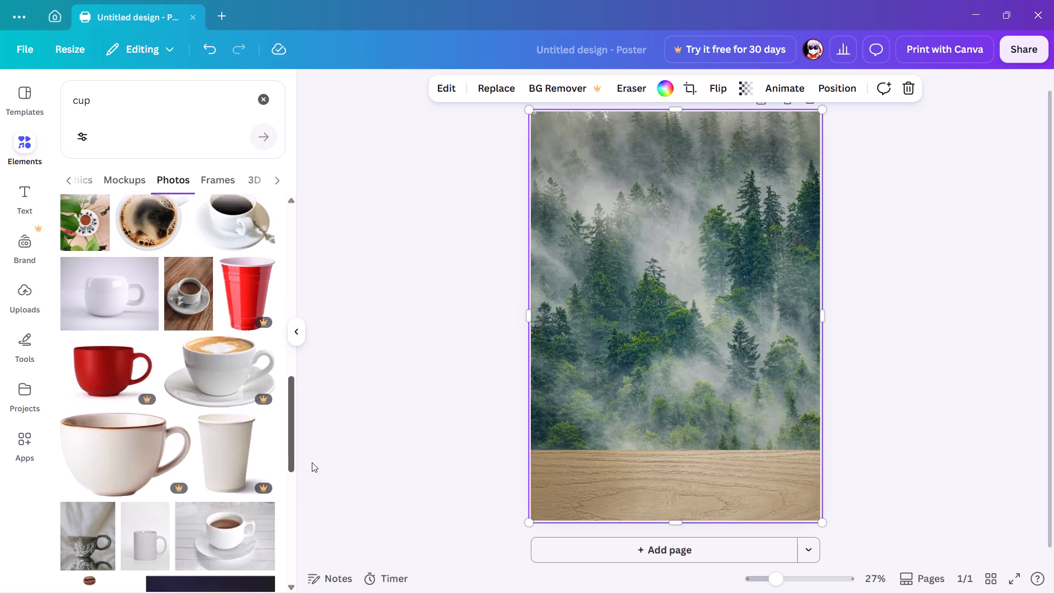
{"action": "left_click_drag", "start_coordinate": [312, 462], "coordinate": [317, 488]}
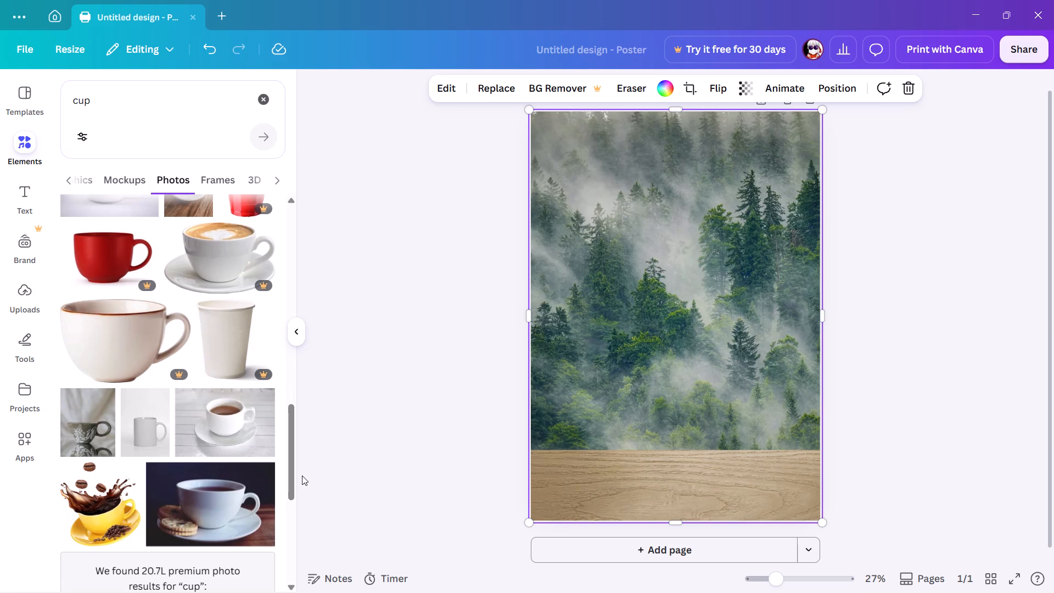
{"action": "left_click_drag", "start_coordinate": [293, 468], "coordinate": [300, 560]}
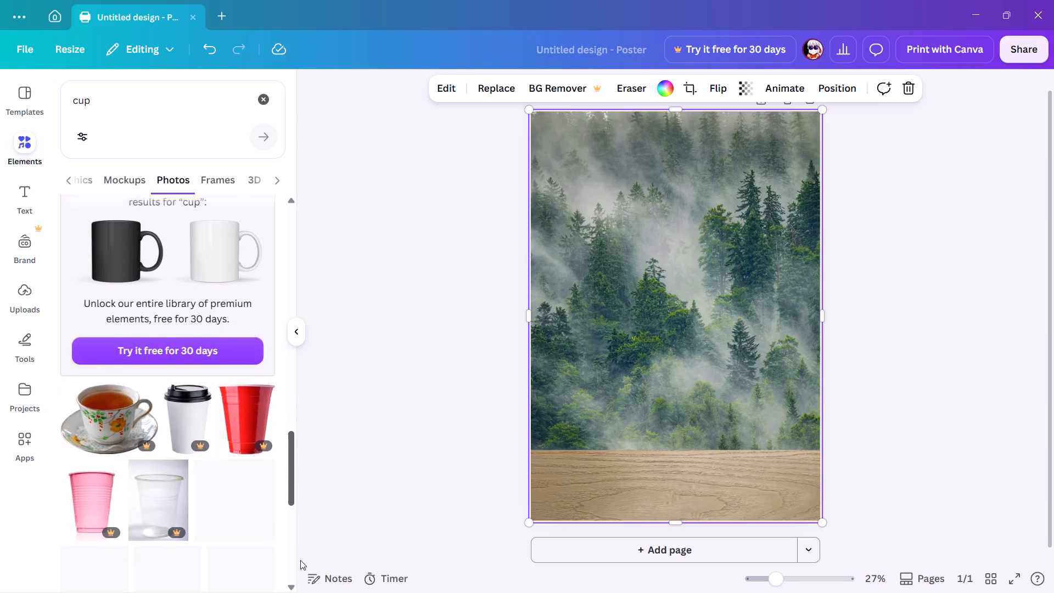
{"action": "left_click_drag", "start_coordinate": [300, 560], "coordinate": [321, 592]}
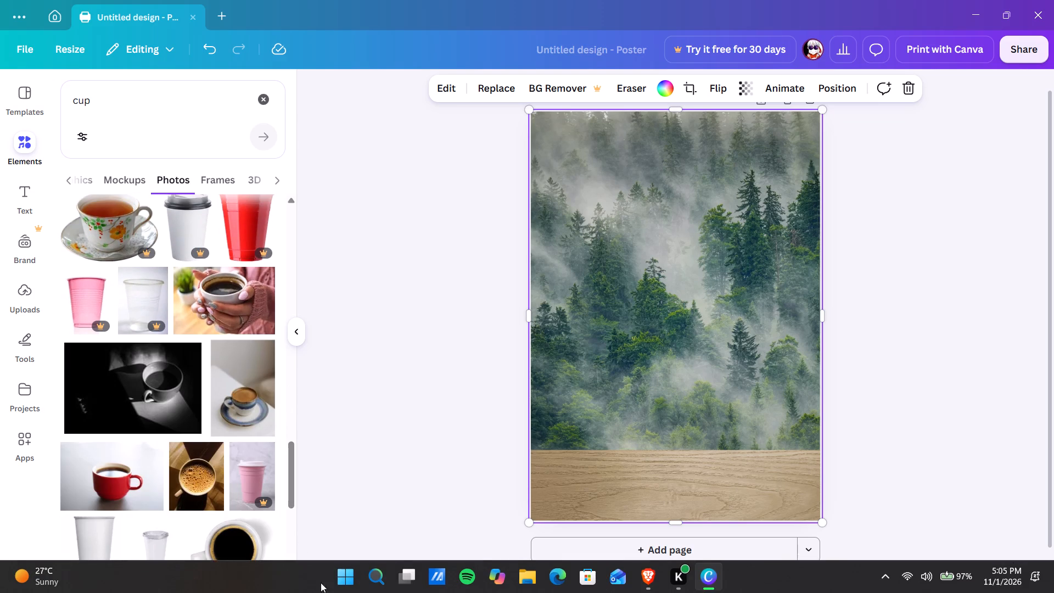
{"action": "left_click_drag", "start_coordinate": [294, 478], "coordinate": [299, 505]}
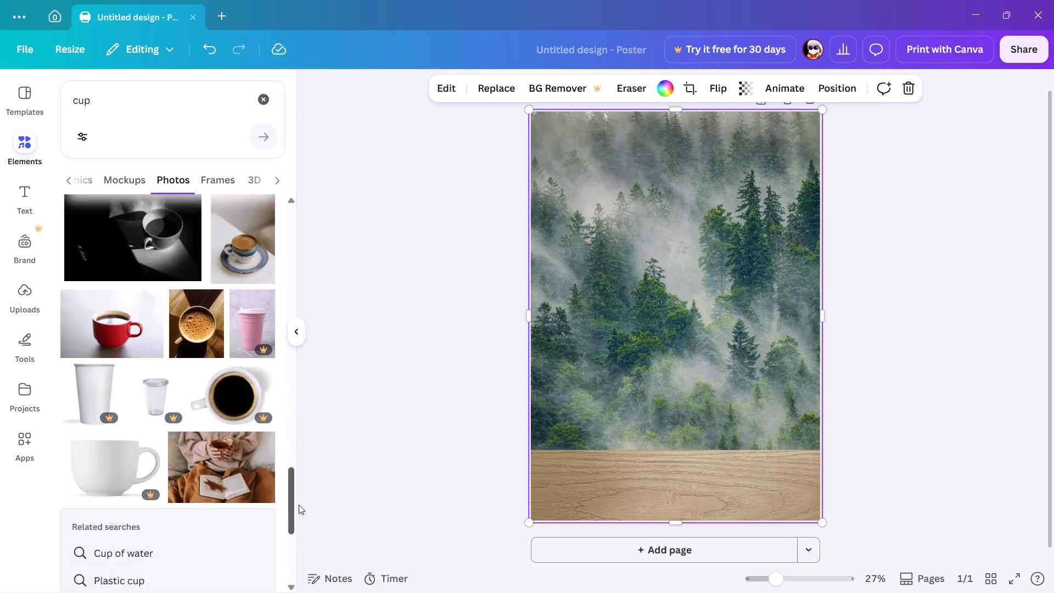
{"action": "left_click_drag", "start_coordinate": [299, 505], "coordinate": [310, 555]}
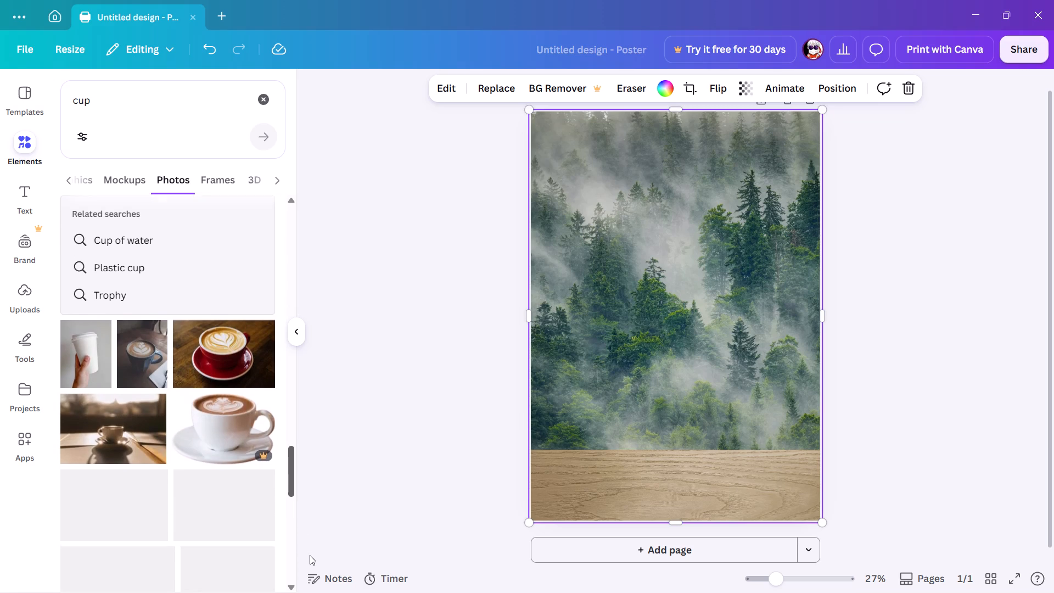
{"action": "left_click_drag", "start_coordinate": [310, 555], "coordinate": [314, 562]}
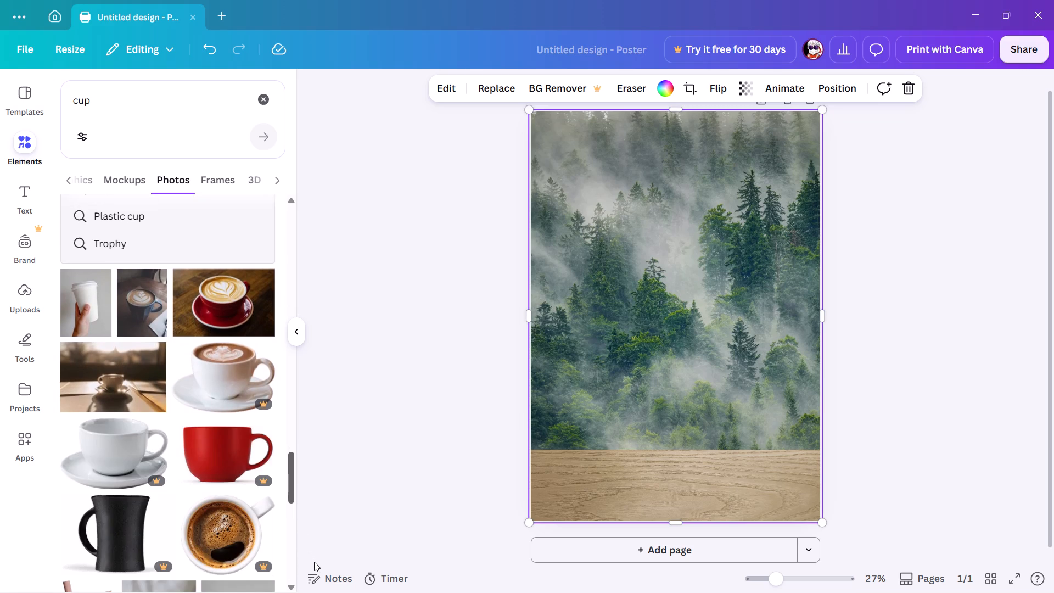
{"action": "left_click_drag", "start_coordinate": [314, 562], "coordinate": [322, 588]}
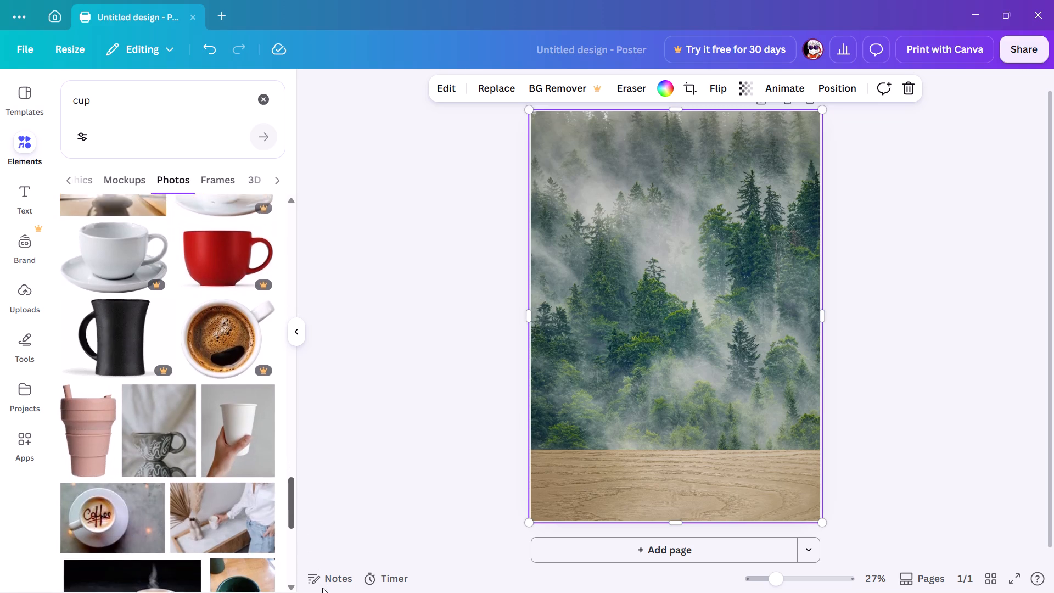
{"action": "left_click_drag", "start_coordinate": [322, 588], "coordinate": [327, 584]}
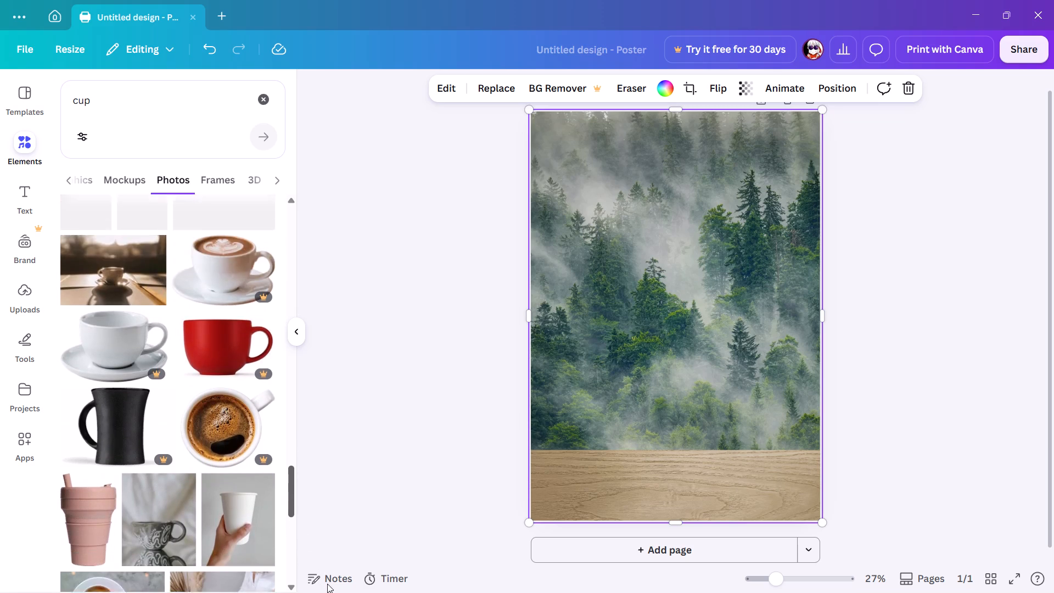
Place the white mug photo with the pale lavender backdrop onto the wood plank and shift it upward to the page's bottom edge.
{"action": "left_click_drag", "start_coordinate": [327, 584], "coordinate": [339, 524]}
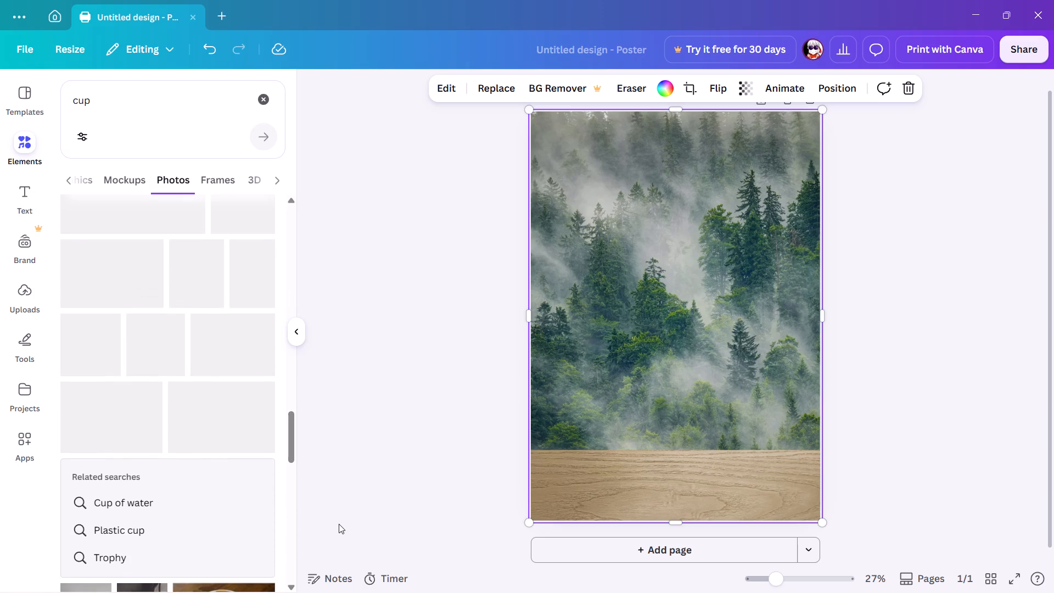
{"action": "left_click_drag", "start_coordinate": [288, 449], "coordinate": [290, 406]}
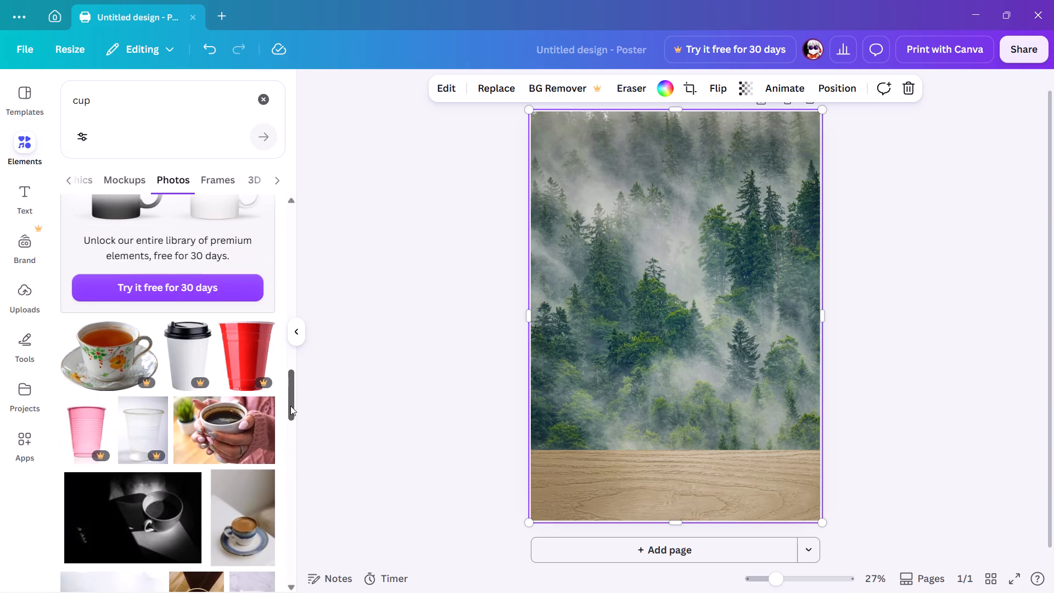
{"action": "left_click_drag", "start_coordinate": [290, 406], "coordinate": [300, 299]}
{"action": "scroll", "coordinate": [209, 293], "scroll_direction": "up", "scroll_amount": 3}
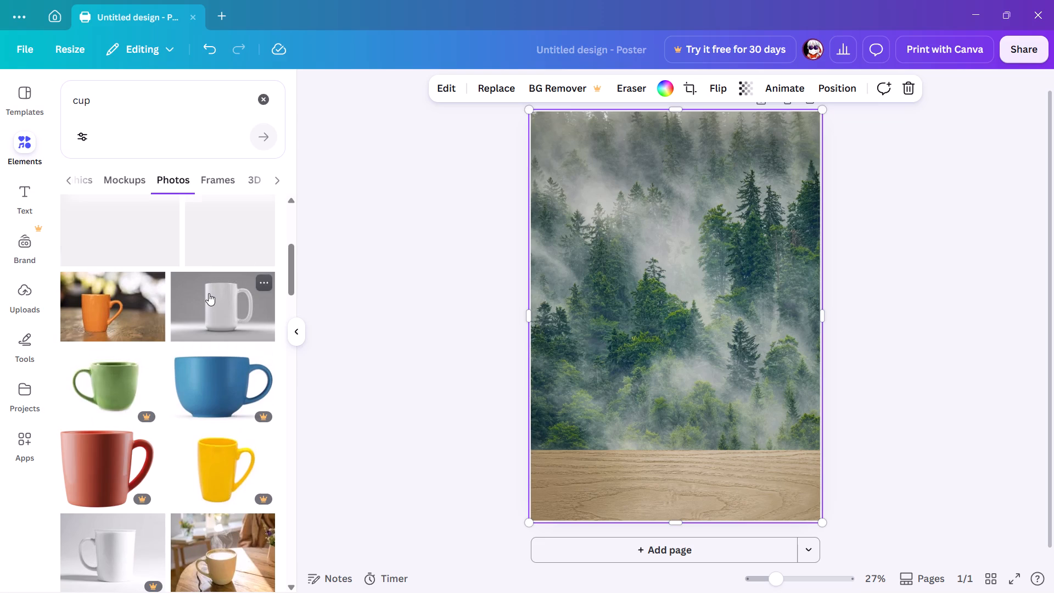
{"action": "scroll", "coordinate": [209, 293], "scroll_direction": "up", "scroll_amount": 3}
{"action": "left_click_drag", "start_coordinate": [109, 340], "coordinate": [651, 505]}
{"action": "left_click_drag", "start_coordinate": [651, 502], "coordinate": [646, 456]}
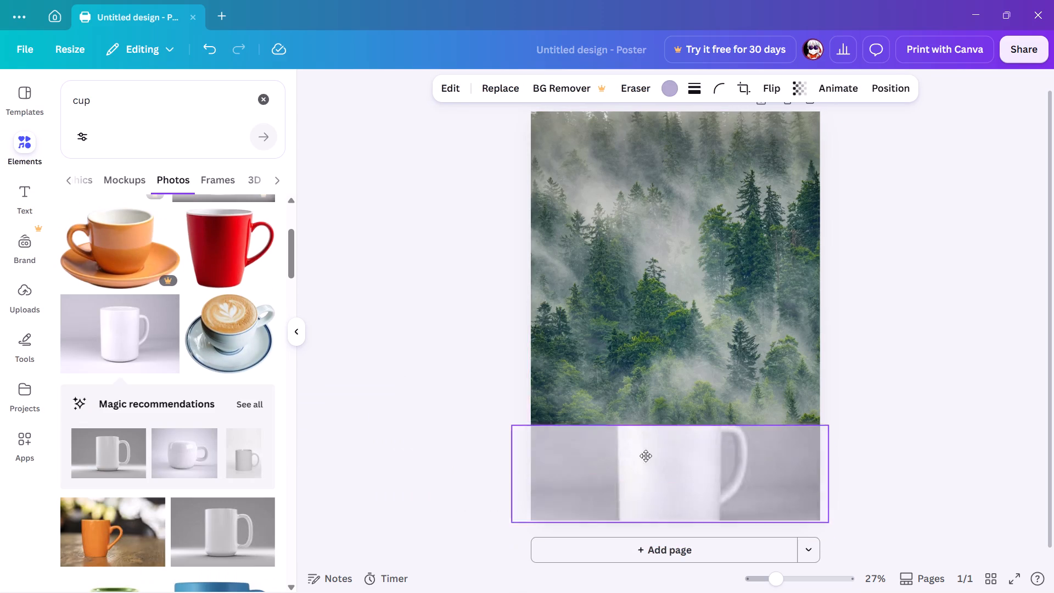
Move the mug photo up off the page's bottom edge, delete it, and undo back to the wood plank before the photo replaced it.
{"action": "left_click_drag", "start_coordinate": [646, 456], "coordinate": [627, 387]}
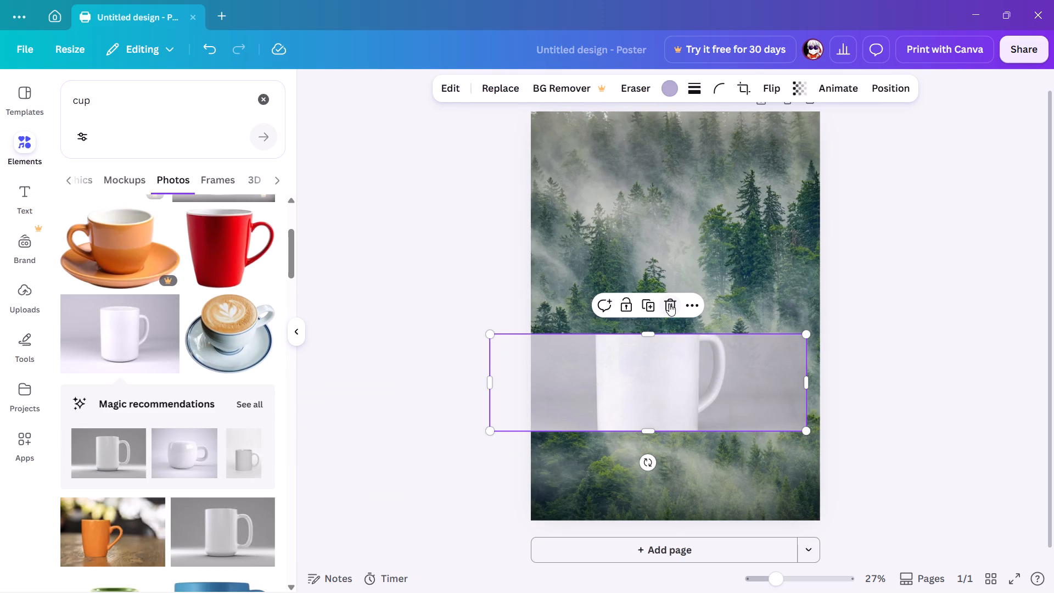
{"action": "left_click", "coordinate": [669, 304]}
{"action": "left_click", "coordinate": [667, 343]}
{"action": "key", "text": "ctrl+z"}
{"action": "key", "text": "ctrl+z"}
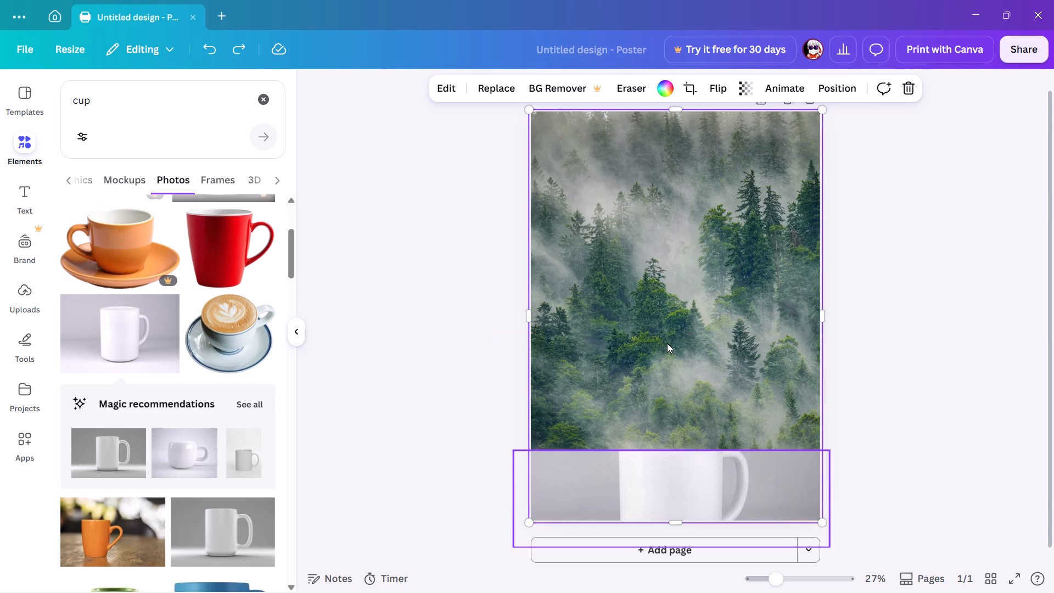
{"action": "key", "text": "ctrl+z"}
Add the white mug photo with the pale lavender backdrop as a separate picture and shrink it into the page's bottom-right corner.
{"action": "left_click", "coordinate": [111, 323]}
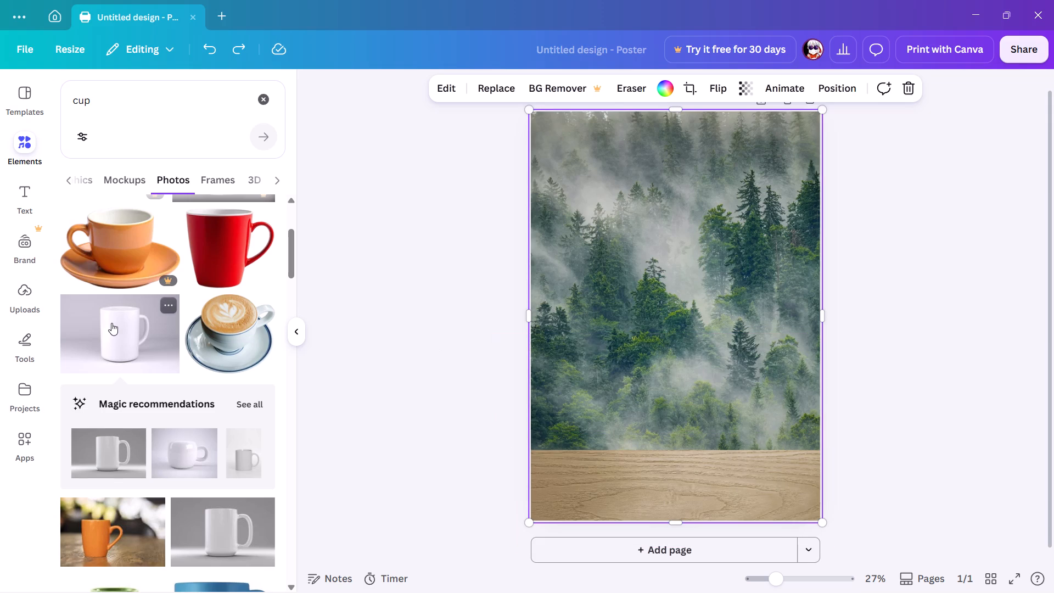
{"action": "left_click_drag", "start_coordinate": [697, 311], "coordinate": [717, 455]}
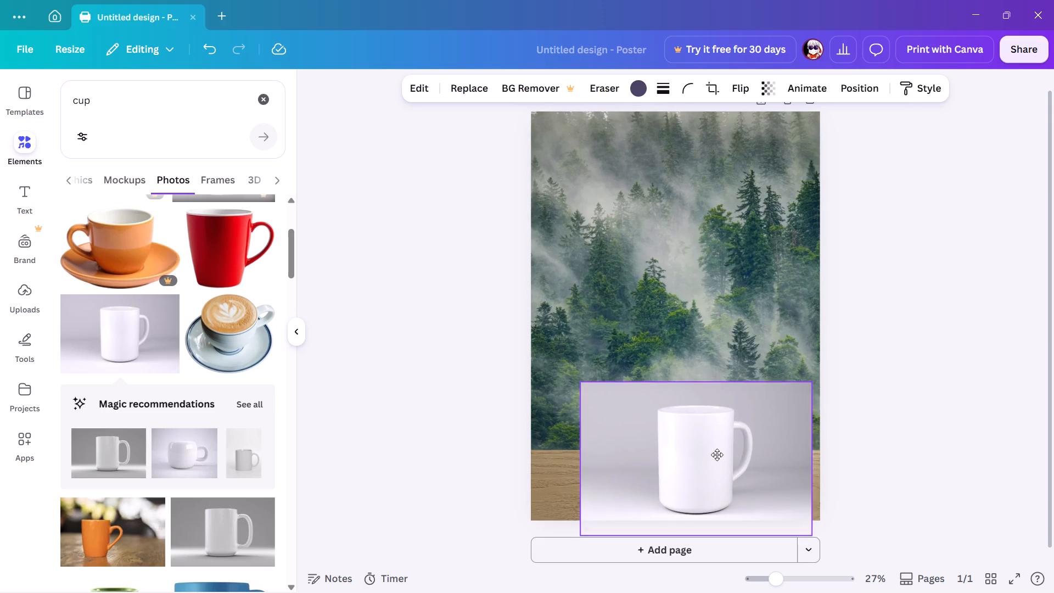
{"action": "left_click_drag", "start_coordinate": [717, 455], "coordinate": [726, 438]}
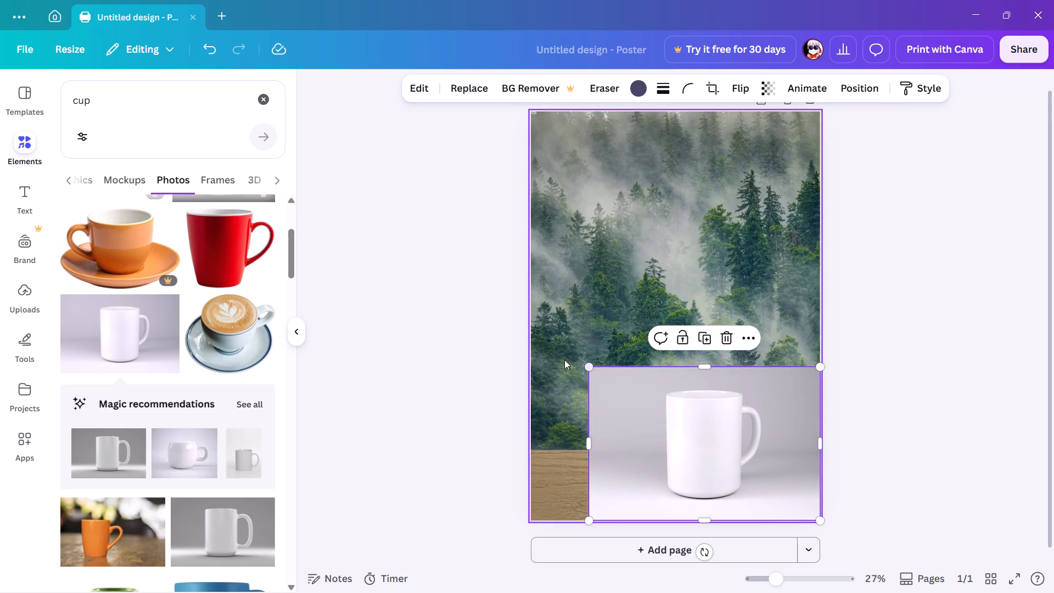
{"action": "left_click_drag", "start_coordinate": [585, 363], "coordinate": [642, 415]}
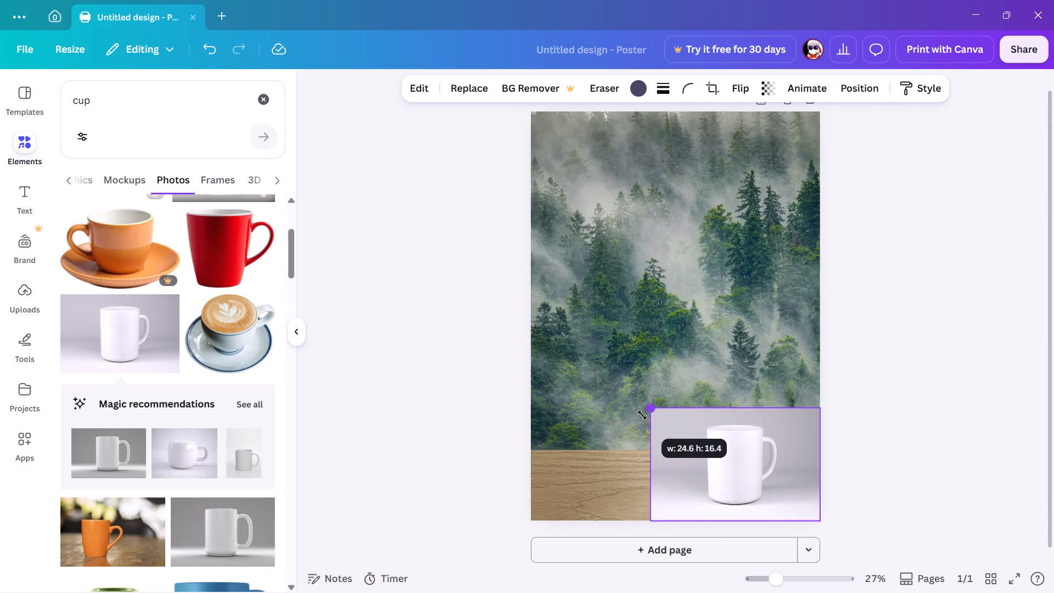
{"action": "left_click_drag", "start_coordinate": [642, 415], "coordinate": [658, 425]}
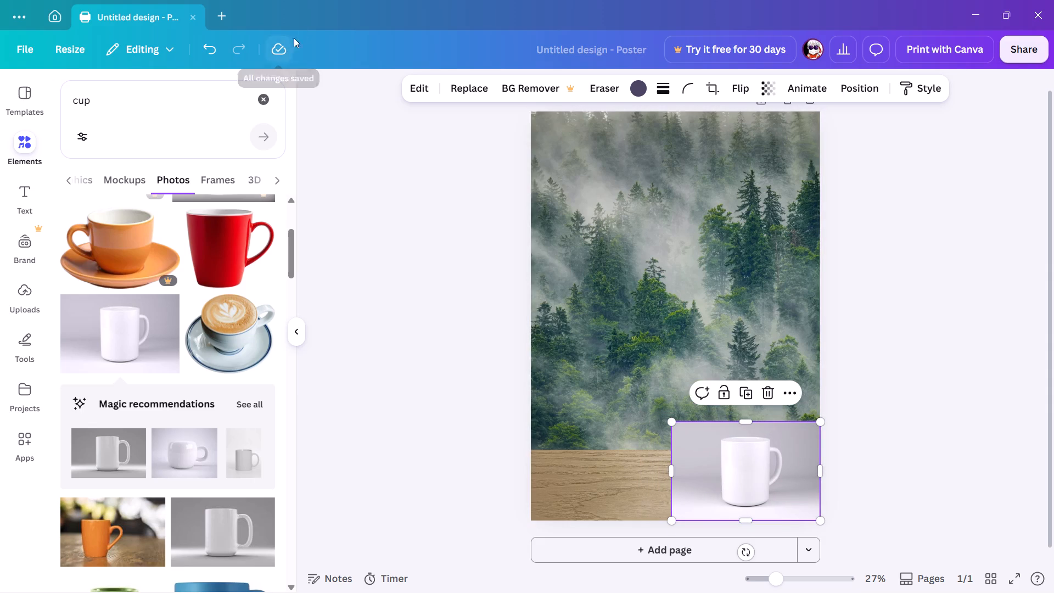
Add the cup mockup with the takeaway cup on a sunlit café table to the middle of the poster and delete one surplus copy.
{"action": "scroll", "coordinate": [116, 258], "scroll_direction": "up", "scroll_amount": 5}
{"action": "left_click", "coordinate": [122, 174]}
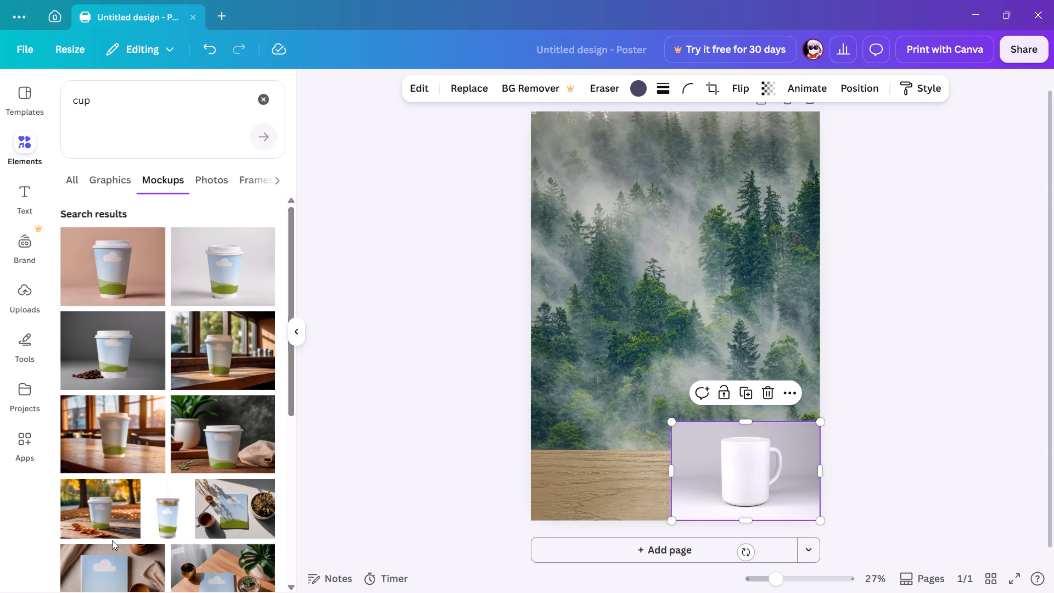
{"action": "left_click", "coordinate": [137, 436]}
{"action": "left_click", "coordinate": [137, 436]}
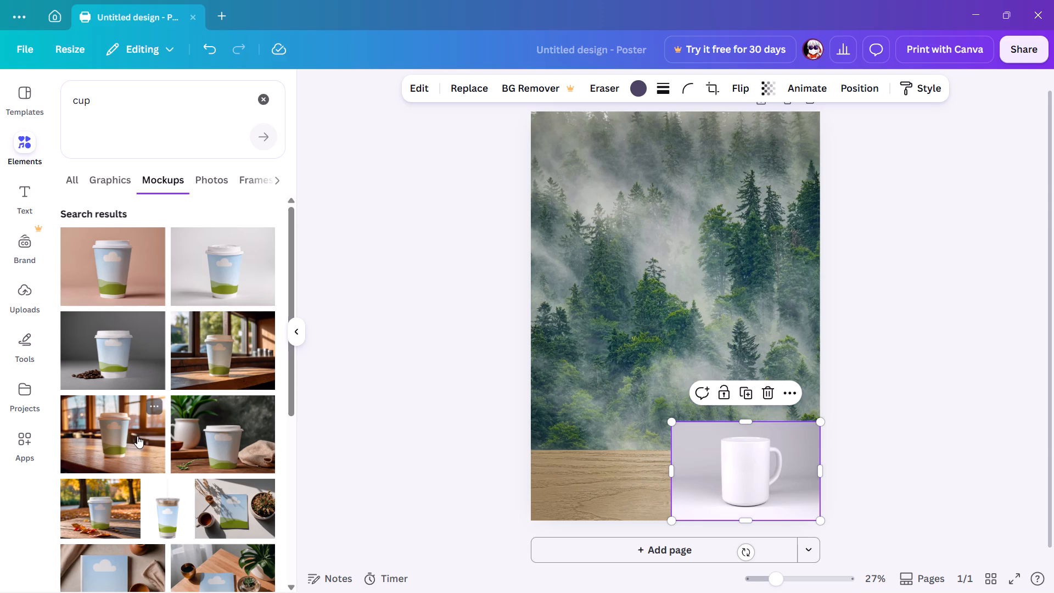
{"action": "left_click_drag", "start_coordinate": [137, 436], "coordinate": [670, 318]}
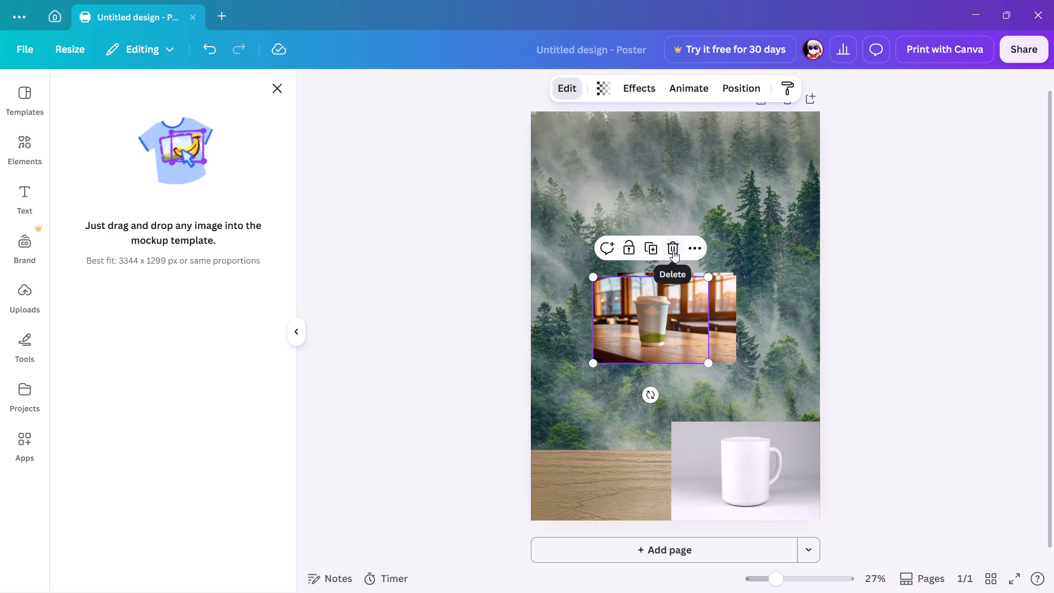
{"action": "left_click", "coordinate": [673, 250]}
{"action": "left_click", "coordinate": [677, 329]}
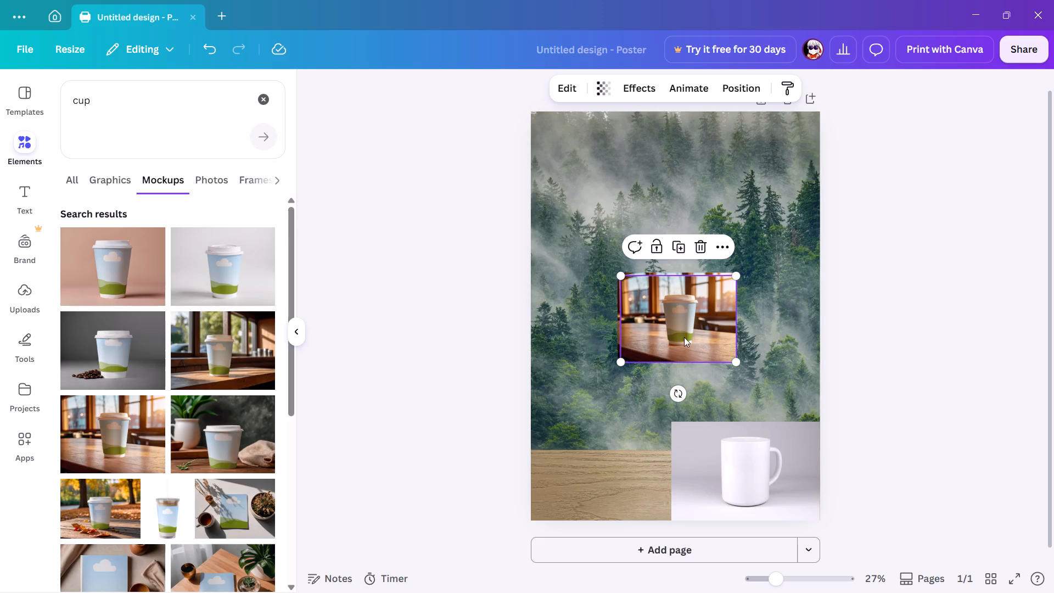
Delete the white mug photo and the wood plank from the bottom of the poster.
{"action": "left_click", "coordinate": [743, 463]}
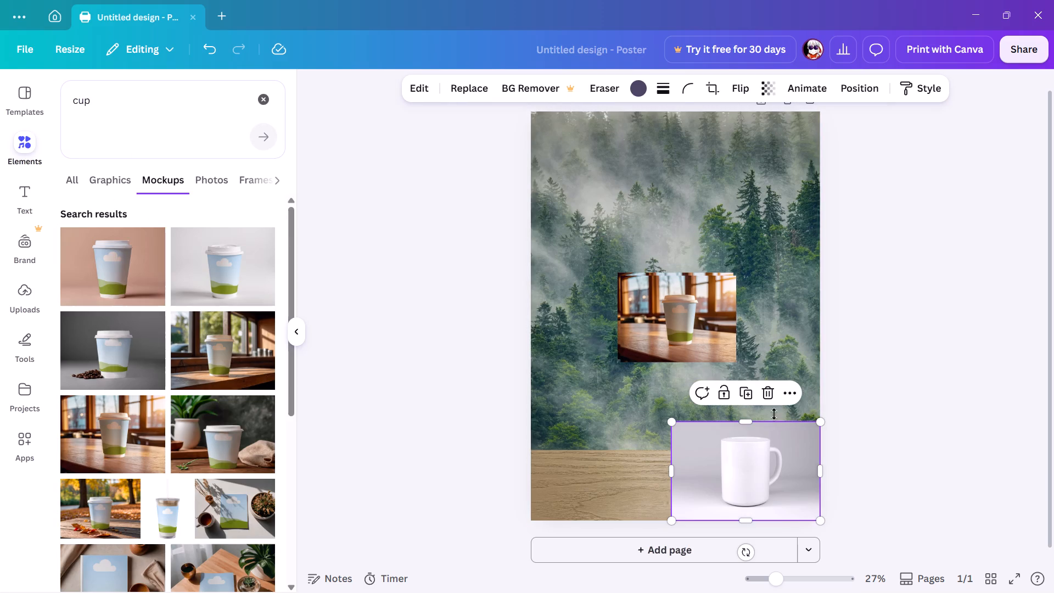
{"action": "left_click", "coordinate": [772, 396]}
{"action": "left_click", "coordinate": [724, 474]}
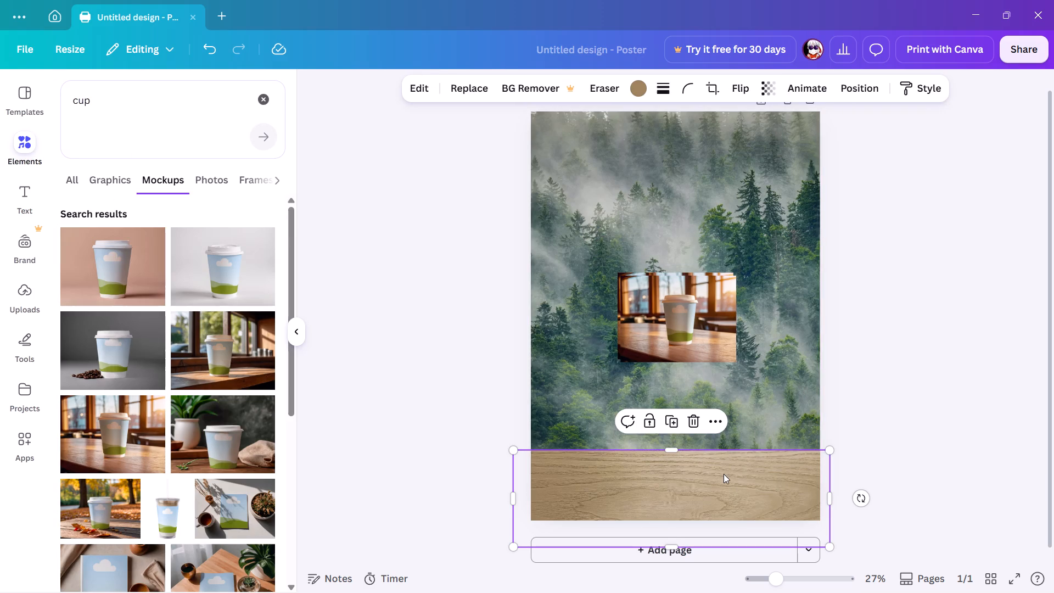
{"action": "left_click", "coordinate": [695, 425]}
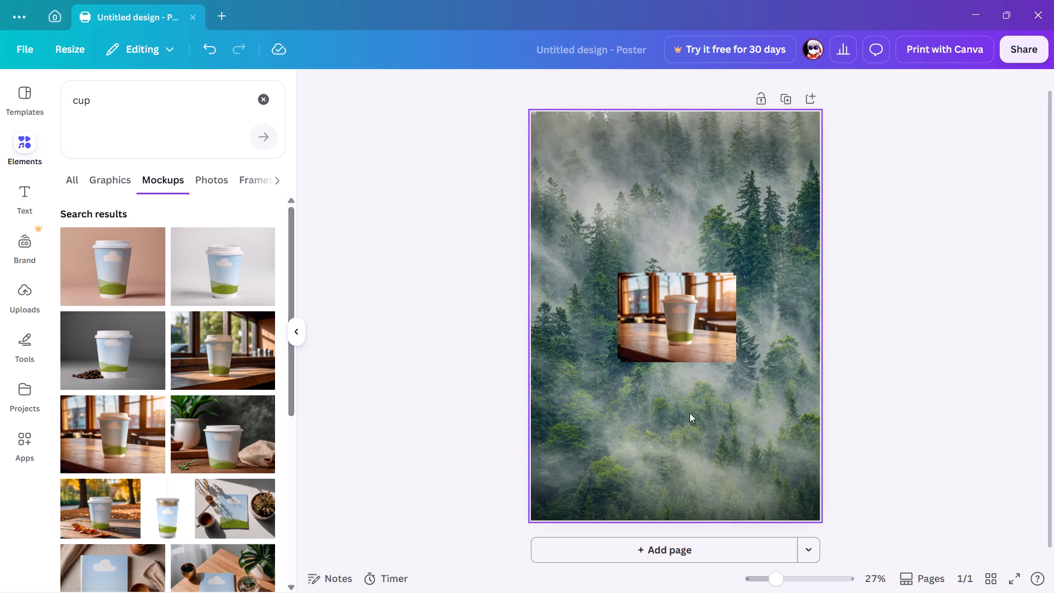
Move one café-table cup mockup to the poster's lower-left edge and enlarge it to about the page's width along the bottom.
{"action": "left_click_drag", "start_coordinate": [654, 321], "coordinate": [575, 450]}
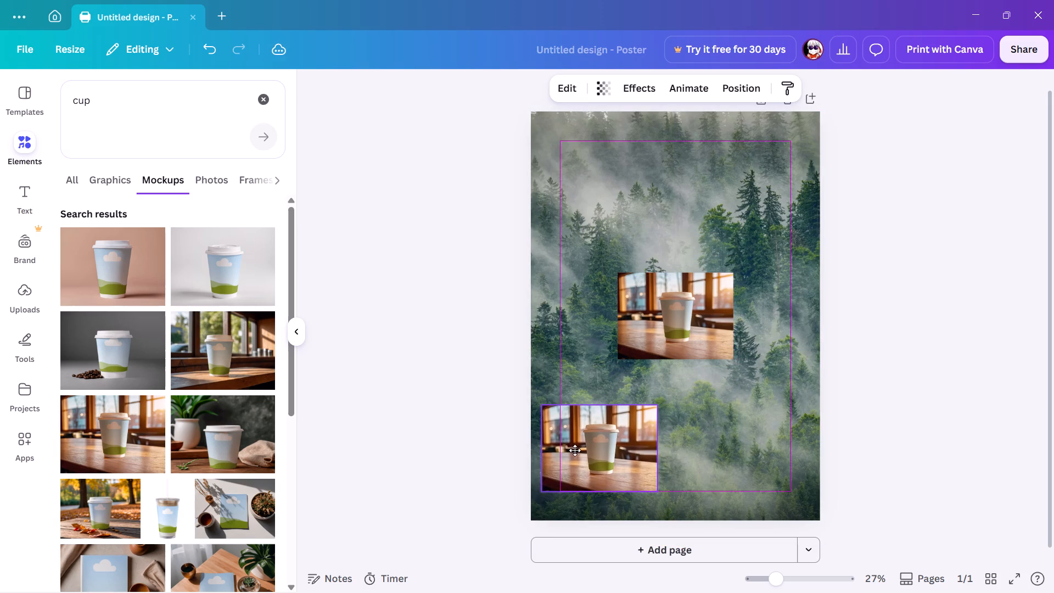
{"action": "left_click_drag", "start_coordinate": [575, 450], "coordinate": [561, 451]}
{"action": "left_click_drag", "start_coordinate": [643, 495], "coordinate": [644, 495]}
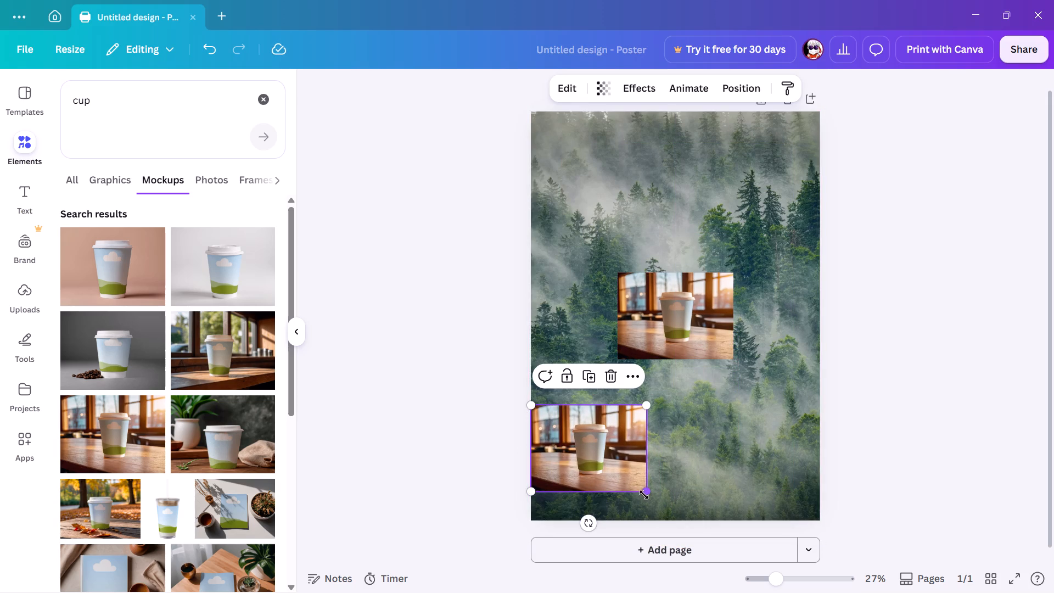
{"action": "left_click_drag", "start_coordinate": [644, 495], "coordinate": [911, 502]}
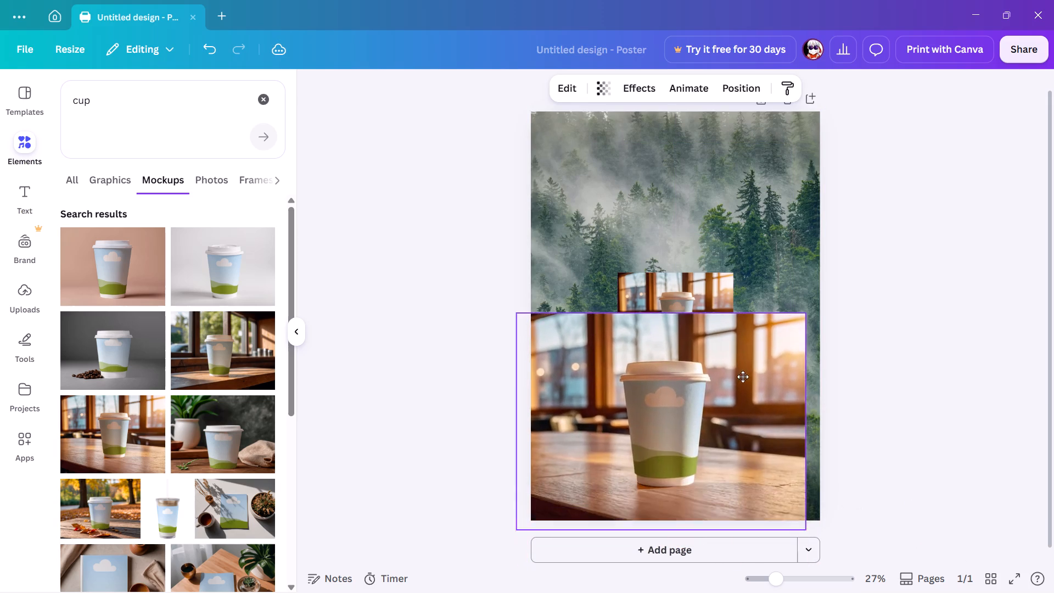
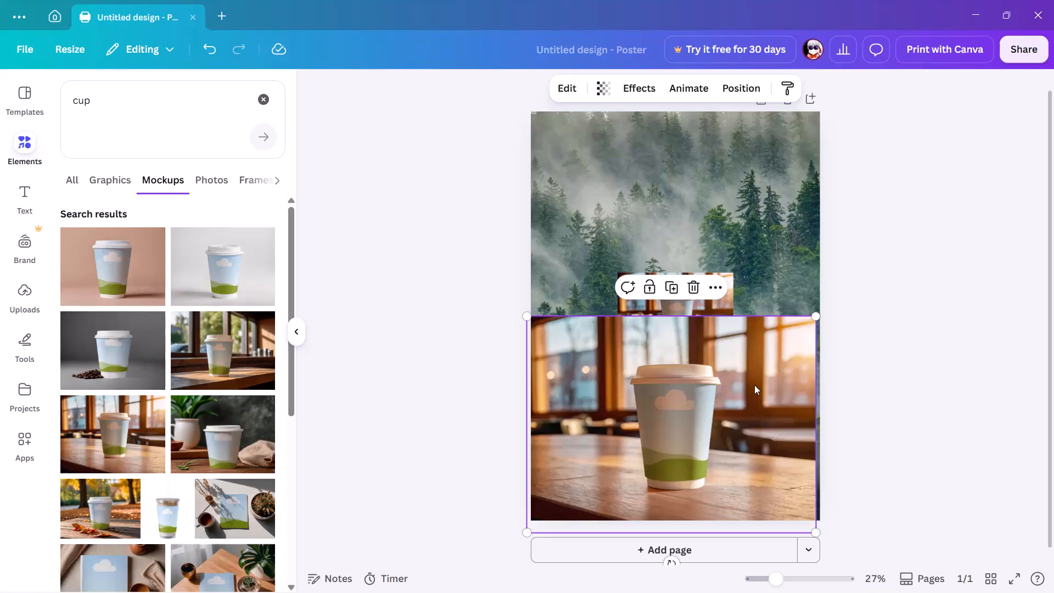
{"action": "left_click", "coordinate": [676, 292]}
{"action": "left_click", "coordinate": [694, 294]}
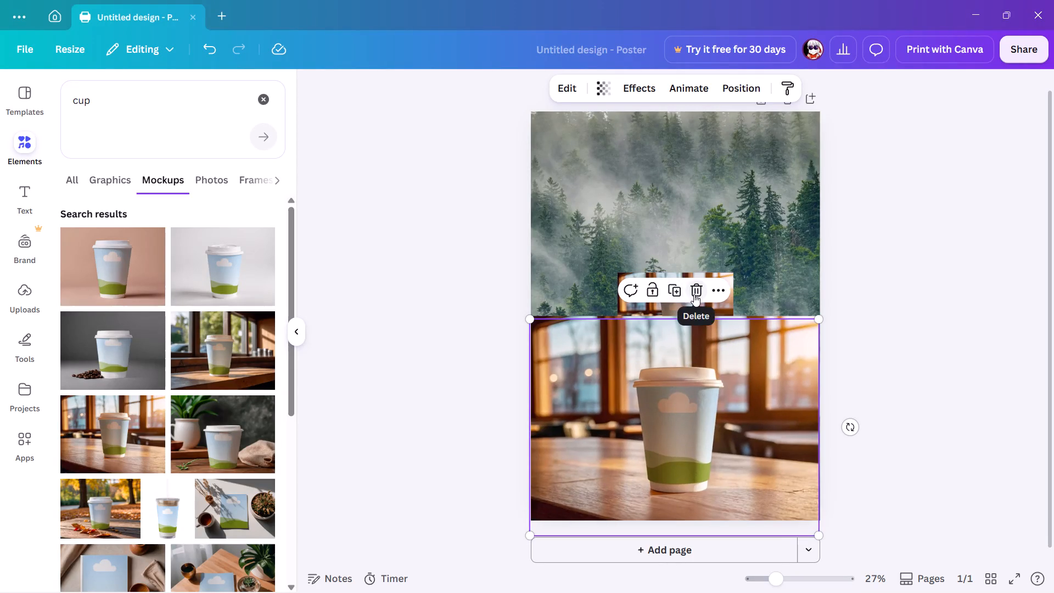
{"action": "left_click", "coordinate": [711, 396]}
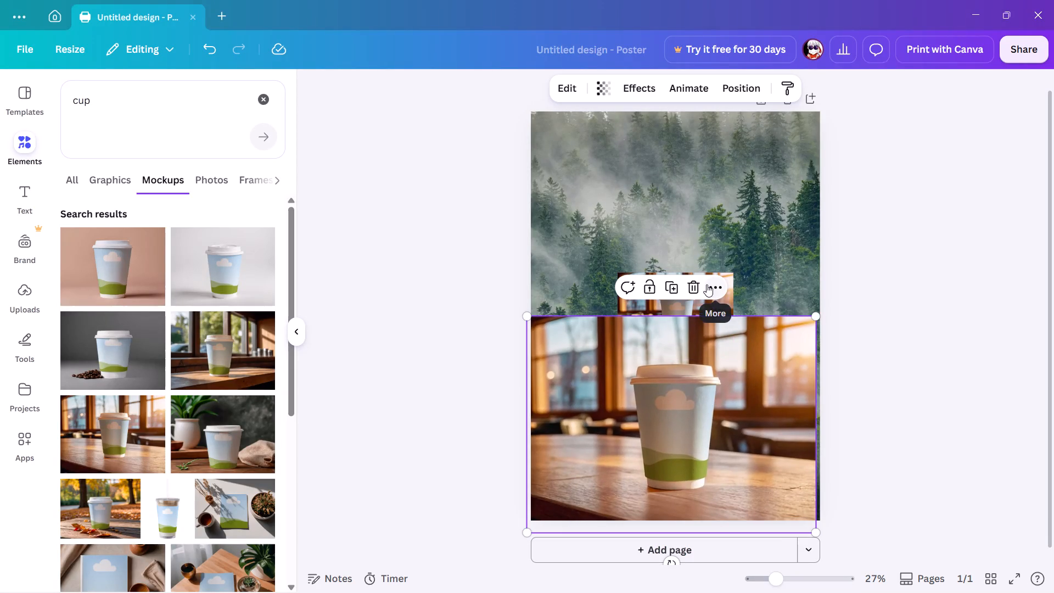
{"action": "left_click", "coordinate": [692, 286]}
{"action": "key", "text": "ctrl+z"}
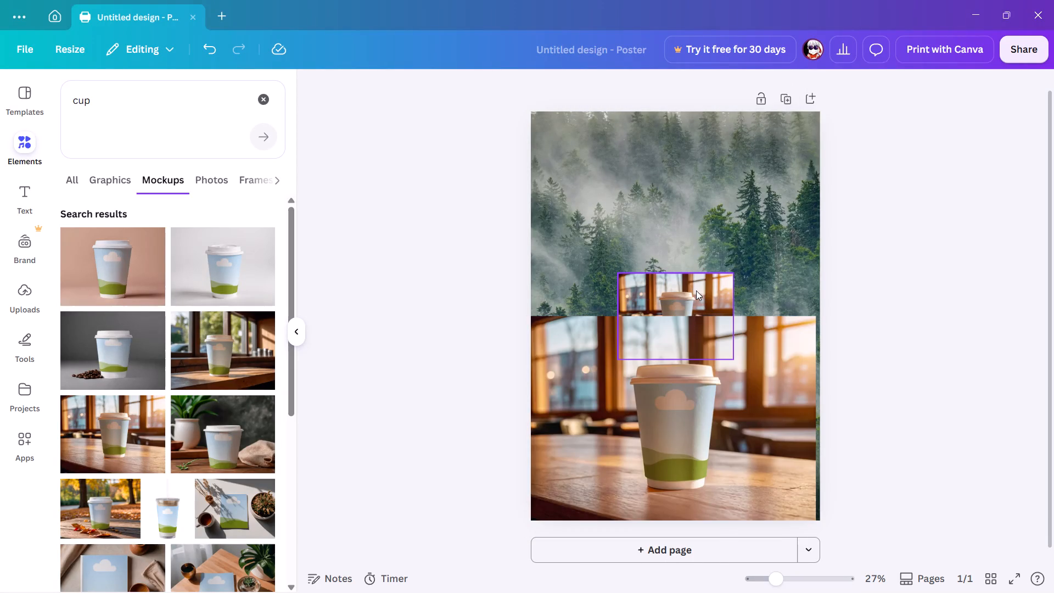
Delete the small café-table cup mockup partly hidden behind the large one.
{"action": "left_click", "coordinate": [709, 271]}
{"action": "left_click", "coordinate": [709, 287]}
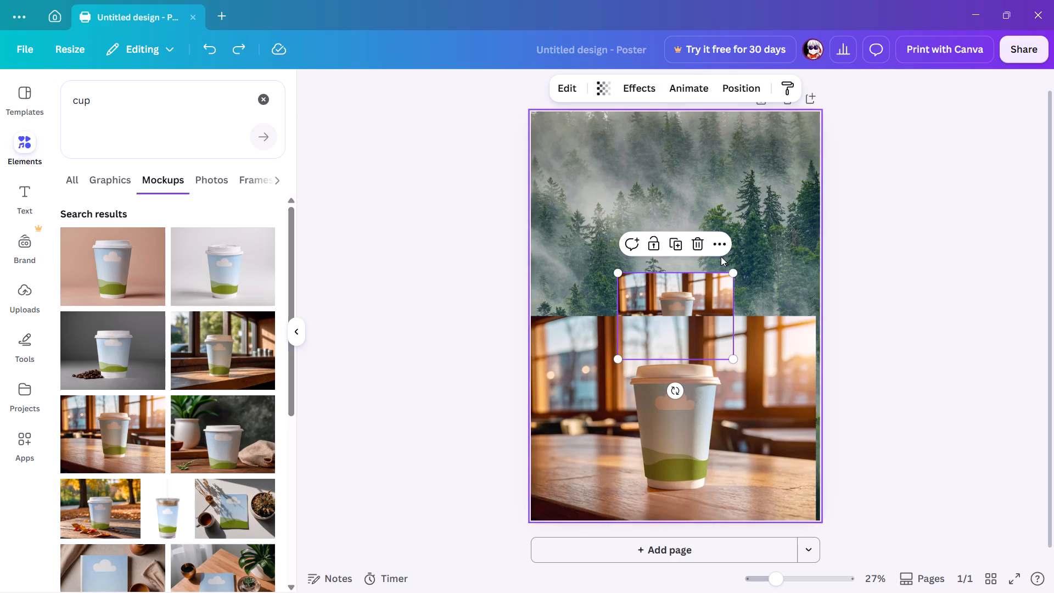
{"action": "left_click", "coordinate": [692, 253]}
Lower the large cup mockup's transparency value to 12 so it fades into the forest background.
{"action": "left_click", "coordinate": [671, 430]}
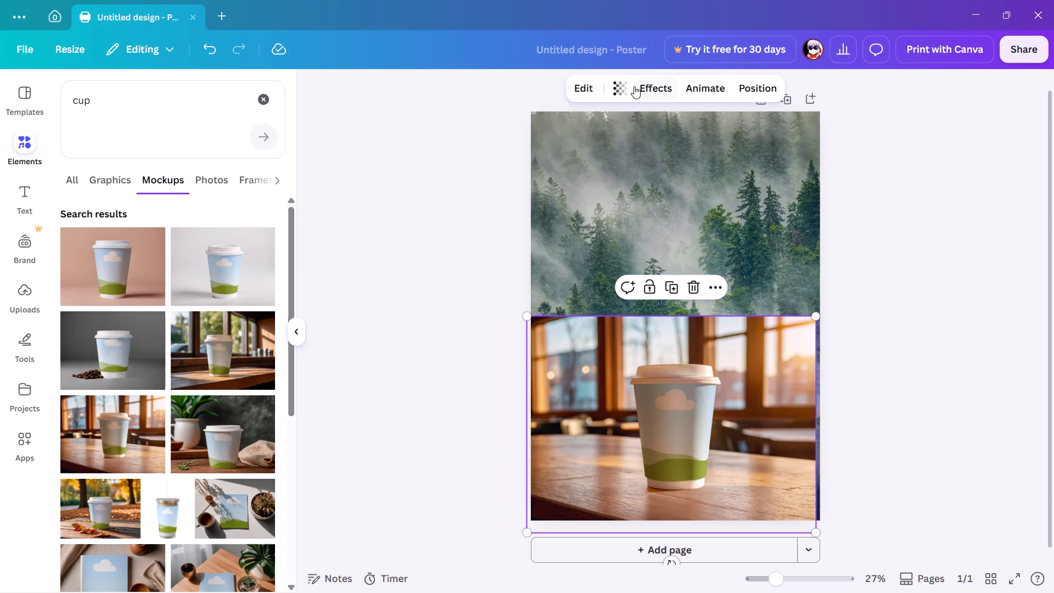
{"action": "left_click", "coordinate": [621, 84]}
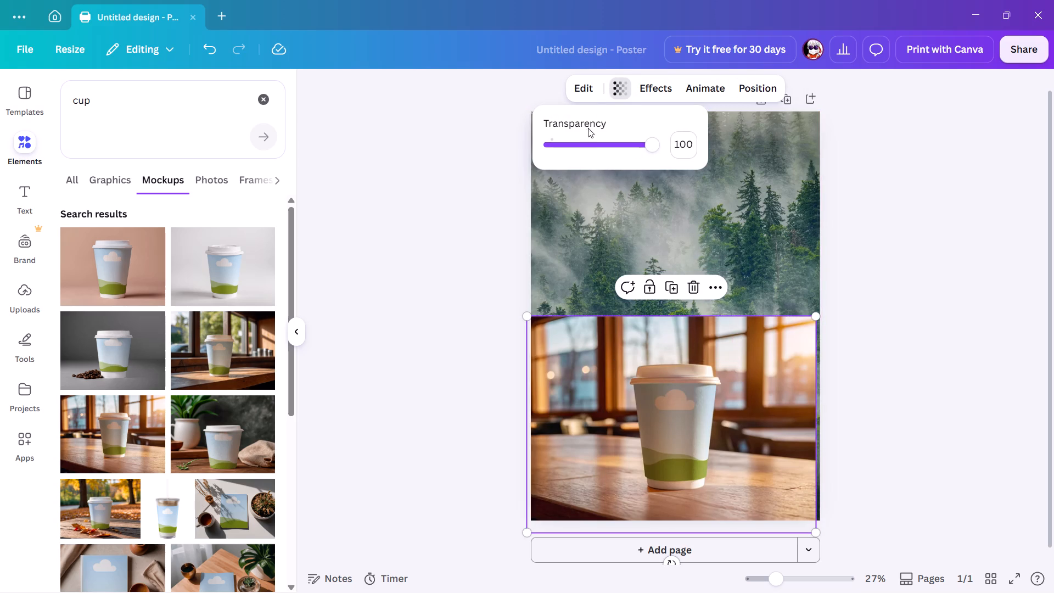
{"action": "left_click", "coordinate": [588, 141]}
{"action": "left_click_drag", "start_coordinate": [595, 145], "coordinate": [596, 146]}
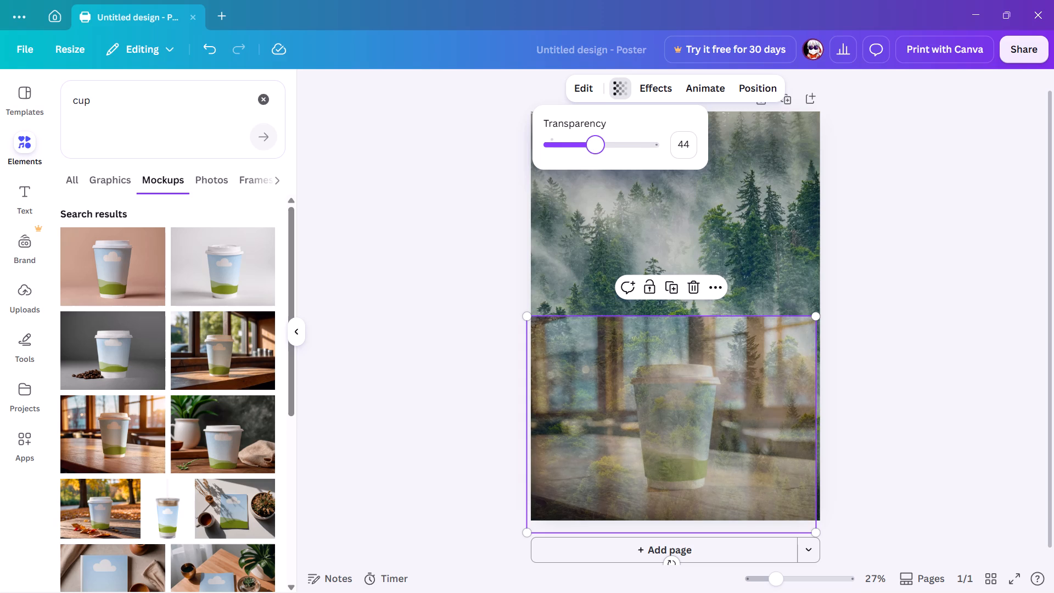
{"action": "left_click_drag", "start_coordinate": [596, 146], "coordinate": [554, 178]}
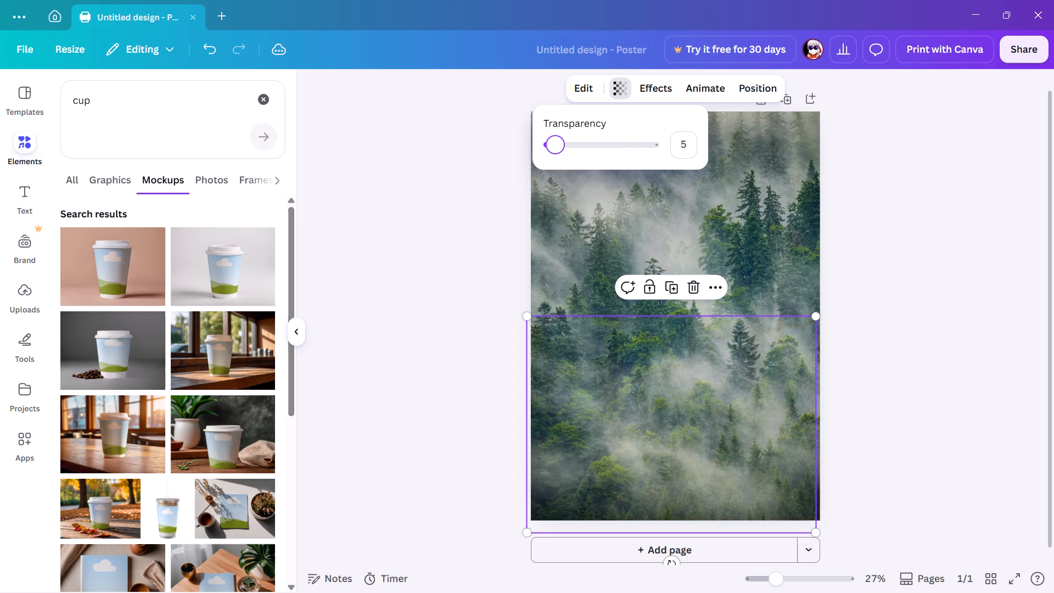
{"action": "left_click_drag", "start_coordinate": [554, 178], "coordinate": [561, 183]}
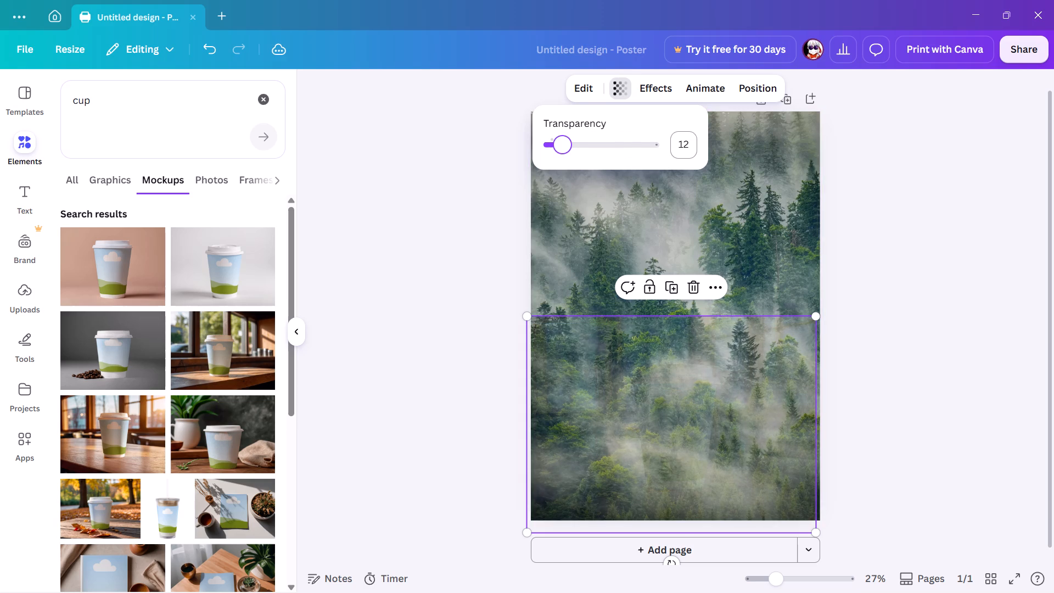
Delete the large cup mockup from the bottom of the poster.
{"action": "left_click", "coordinate": [689, 284]}
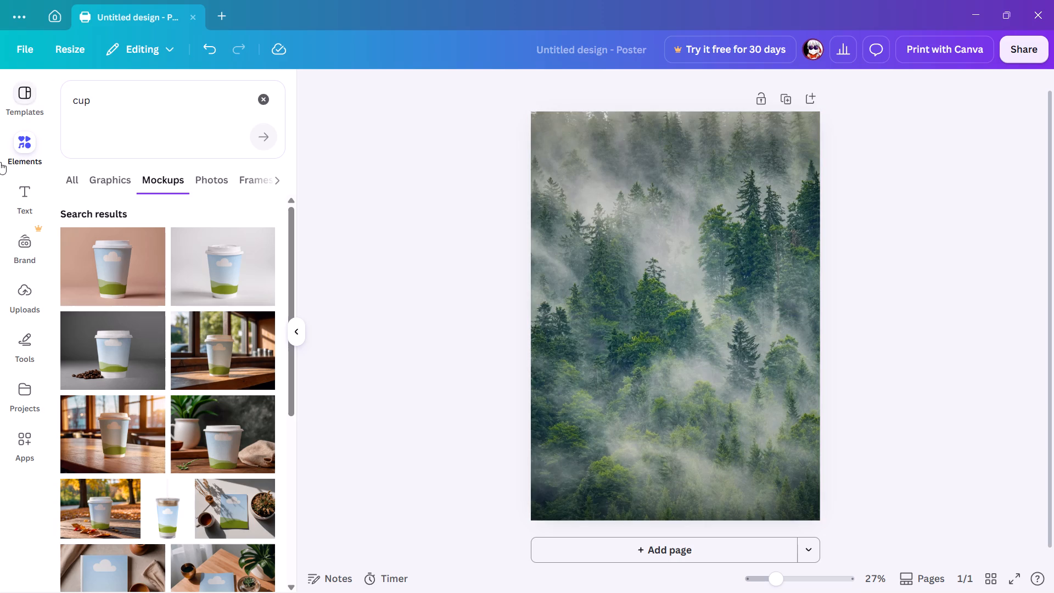
Add a text box reading NATURE in capitals in the middle of the poster.
{"action": "left_click", "coordinate": [20, 143]}
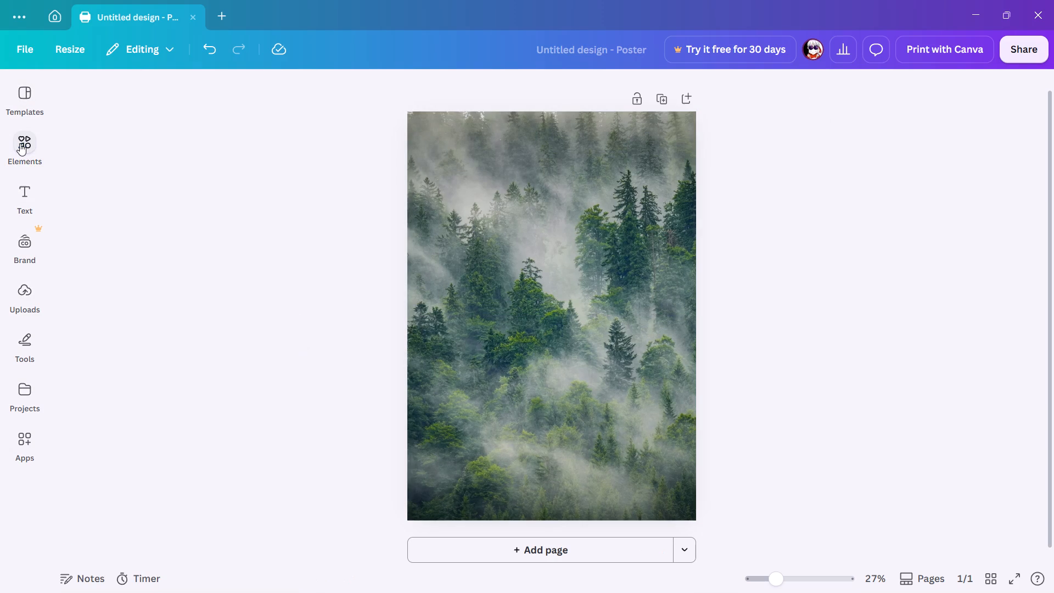
{"action": "left_click", "coordinate": [27, 206]}
{"action": "left_click", "coordinate": [234, 149]}
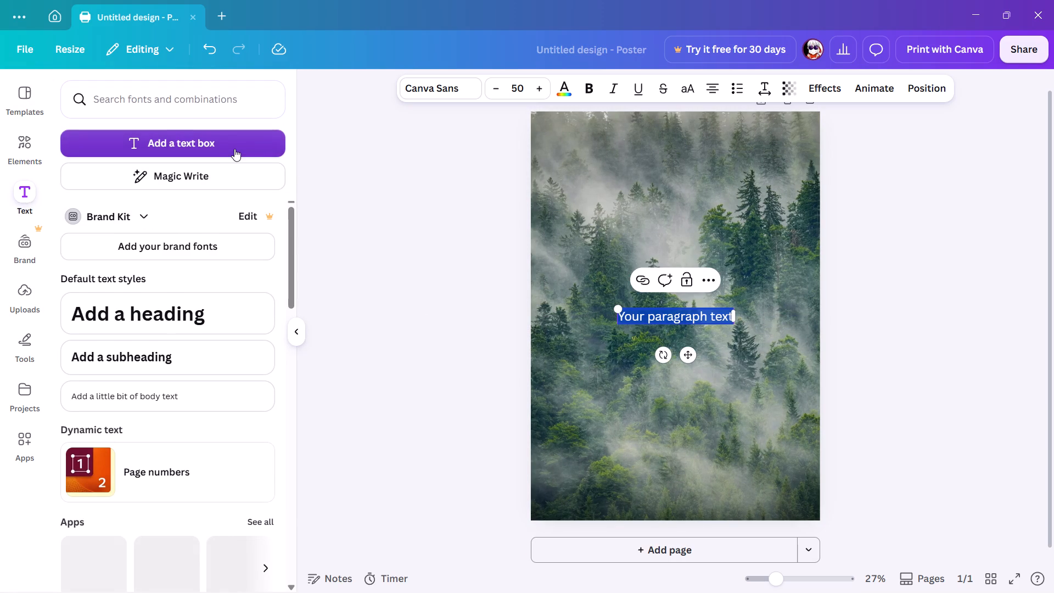
{"action": "key", "text": "BackSpace"}
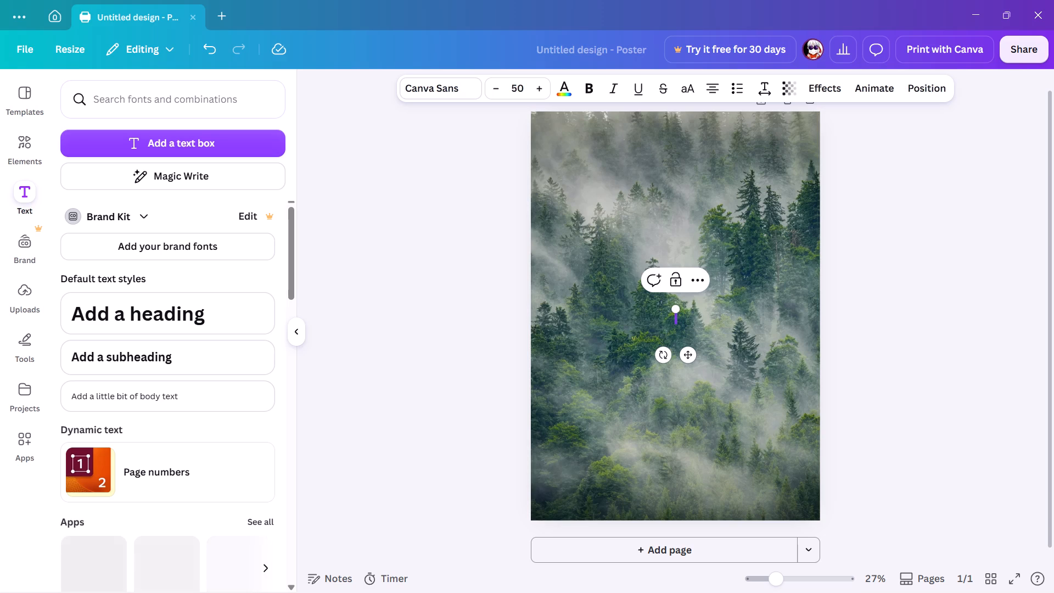
{"action": "type", "text": "NAture"}
{"action": "key", "text": "space"}
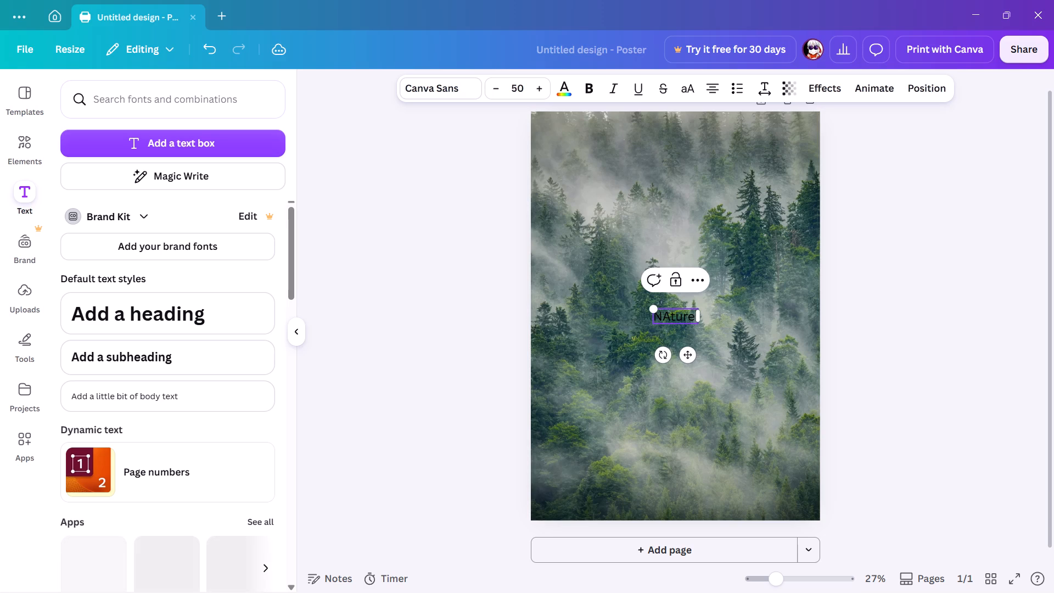
{"action": "key", "text": "BackSpace"}
{"action": "key", "text": "BackSpace"}
{"action": "key", "text": "BackSpace"}
{"action": "key", "text": "BackSpace"}
{"action": "key", "text": "BackSpace"}
{"action": "key", "text": "BackSpace"}
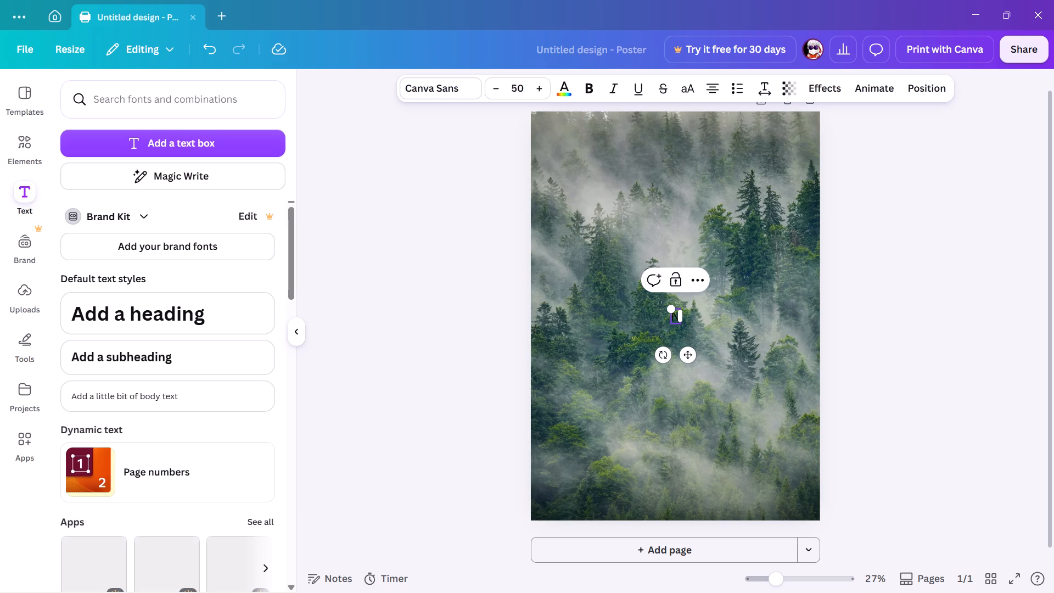
{"action": "type", "text": "ATURE"}
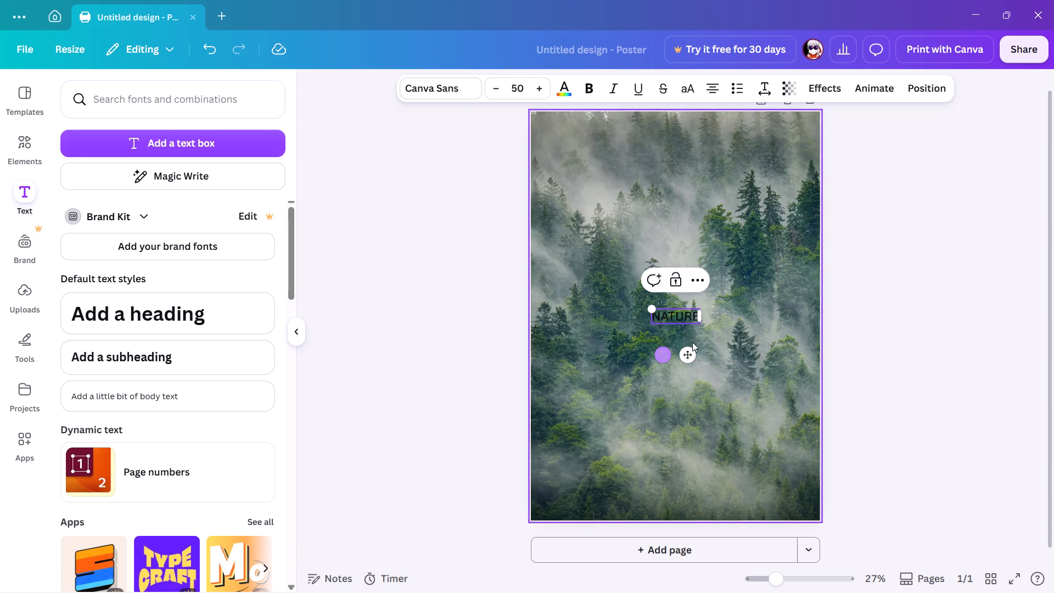
Enlarge the NATURE text to font size 146 and move it to the upper part of the poster.
{"action": "left_click_drag", "start_coordinate": [653, 306], "coordinate": [579, 237]}
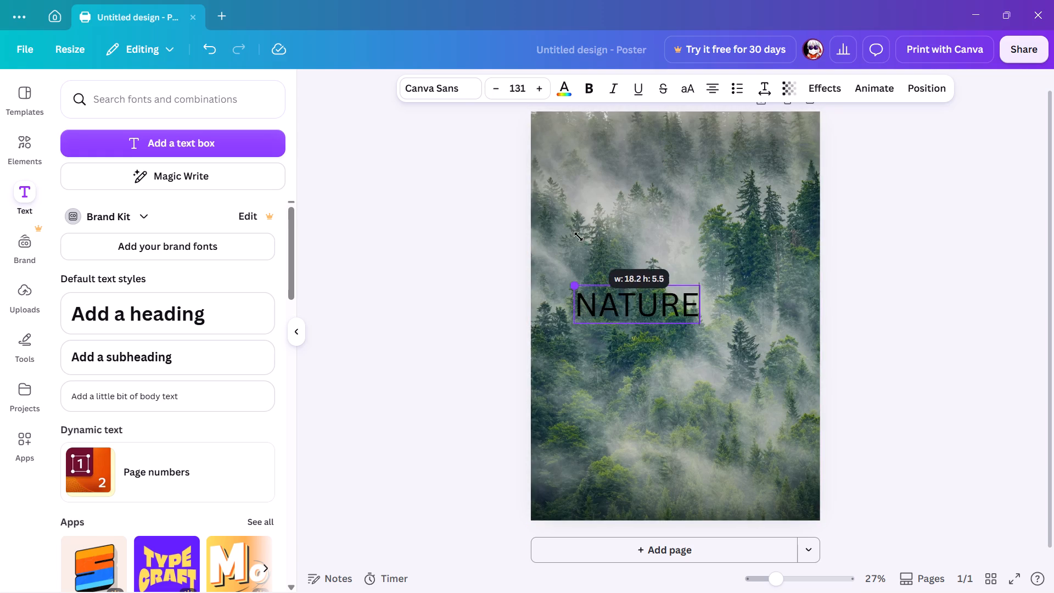
{"action": "left_click_drag", "start_coordinate": [579, 237], "coordinate": [576, 234]}
{"action": "left_click_drag", "start_coordinate": [636, 301], "coordinate": [676, 193]}
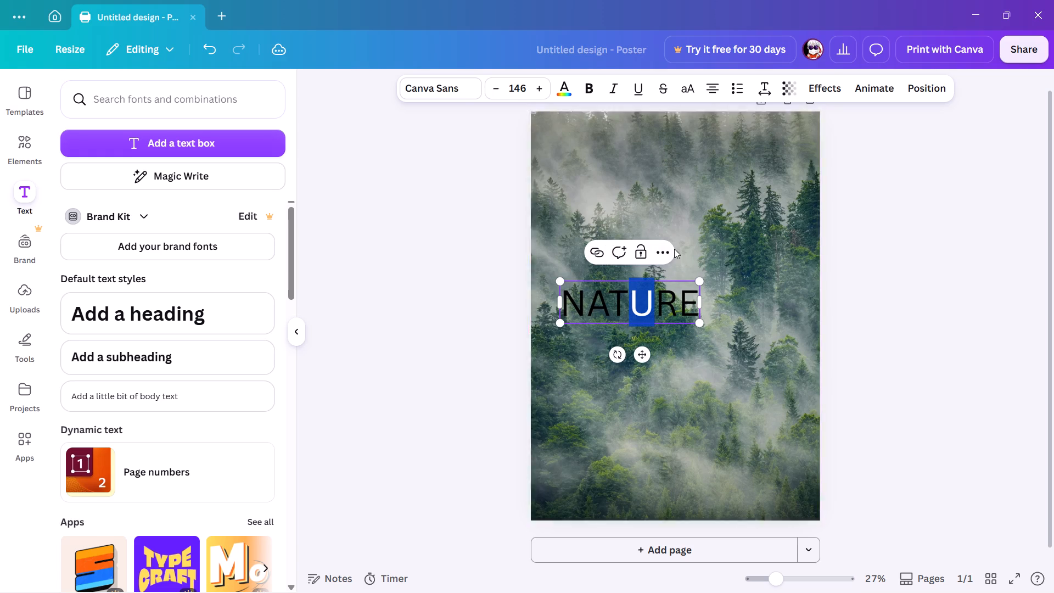
{"action": "left_click", "coordinate": [714, 100]}
{"action": "left_click", "coordinate": [680, 311]}
{"action": "left_click_drag", "start_coordinate": [680, 311], "coordinate": [680, 296]}
{"action": "left_click", "coordinate": [640, 299]}
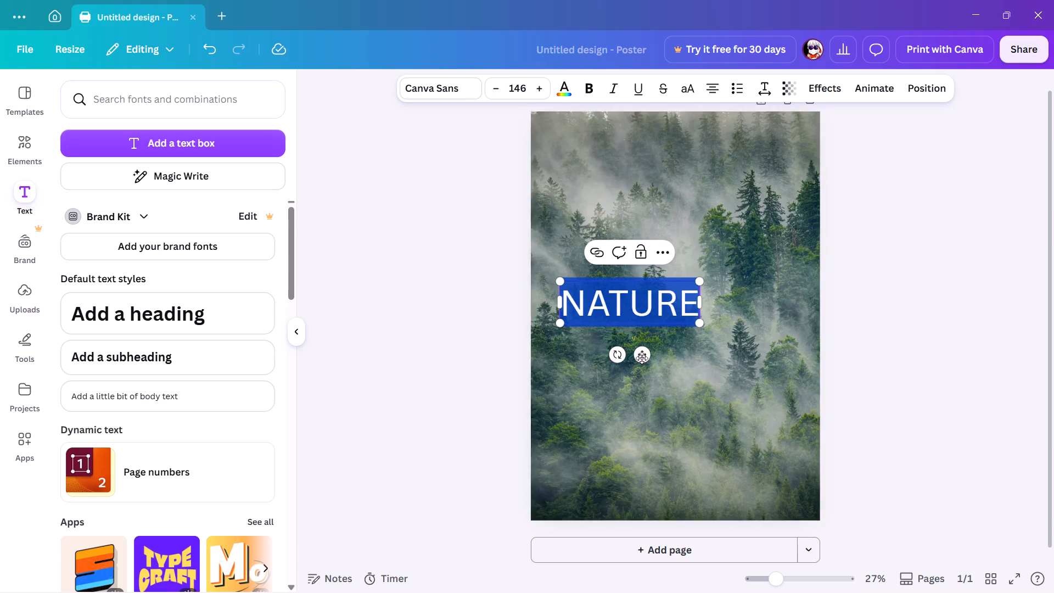
{"action": "left_click_drag", "start_coordinate": [642, 355], "coordinate": [690, 240]}
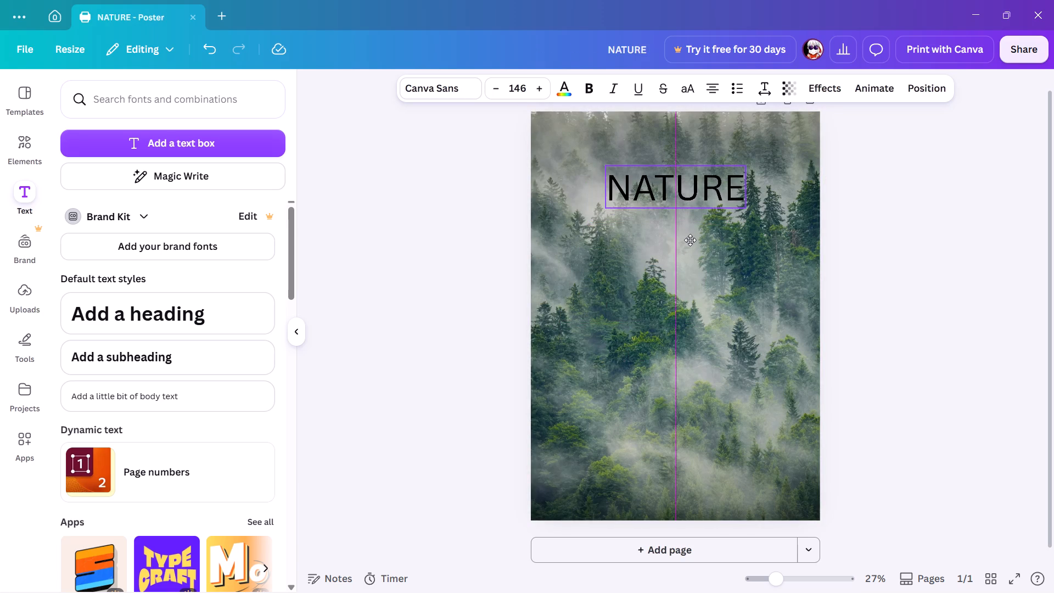
{"action": "left_click_drag", "start_coordinate": [690, 240], "coordinate": [695, 238]}
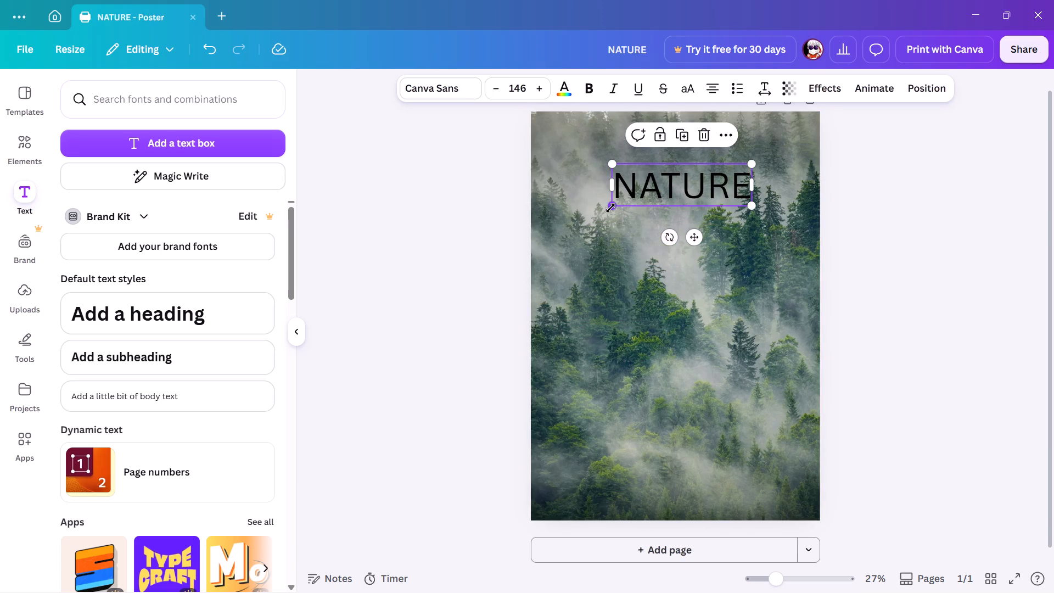
Enlarge the NATURE title to font size 186 and centre it horizontally near the top of the poster.
{"action": "left_click_drag", "start_coordinate": [609, 207], "coordinate": [570, 216]}
{"action": "left_click_drag", "start_coordinate": [661, 253], "coordinate": [670, 250]}
{"action": "left_click_drag", "start_coordinate": [667, 251], "coordinate": [658, 256]}
{"action": "left_click_drag", "start_coordinate": [671, 213], "coordinate": [683, 209]}
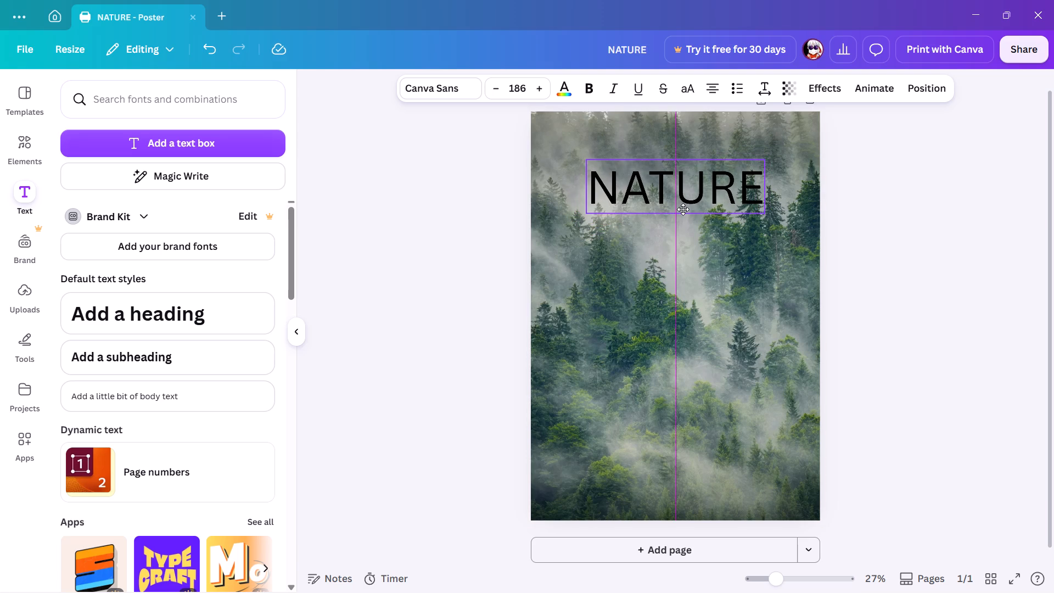
{"action": "left_click_drag", "start_coordinate": [683, 209], "coordinate": [683, 210]}
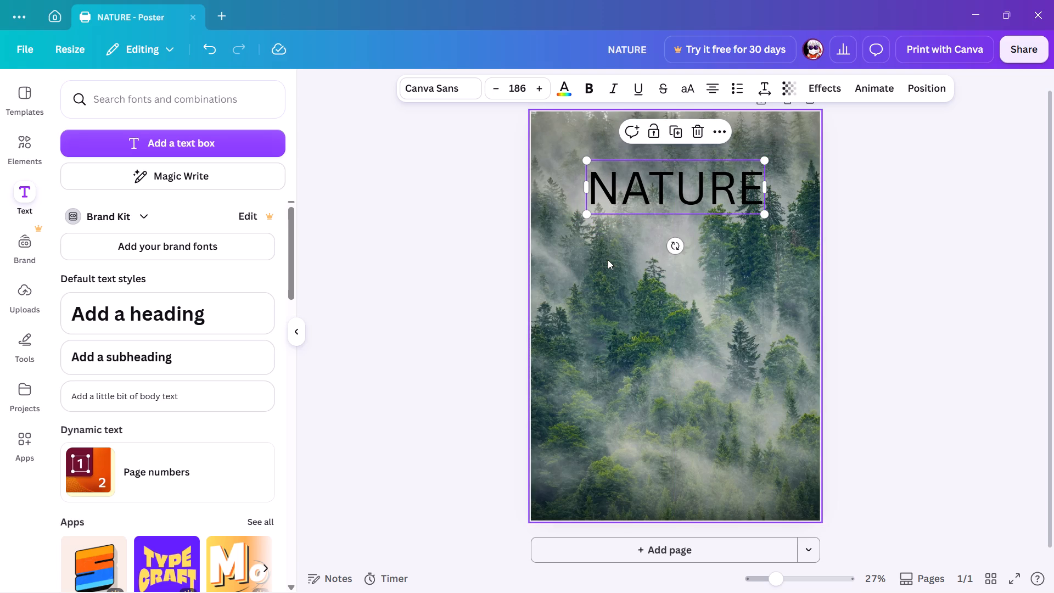
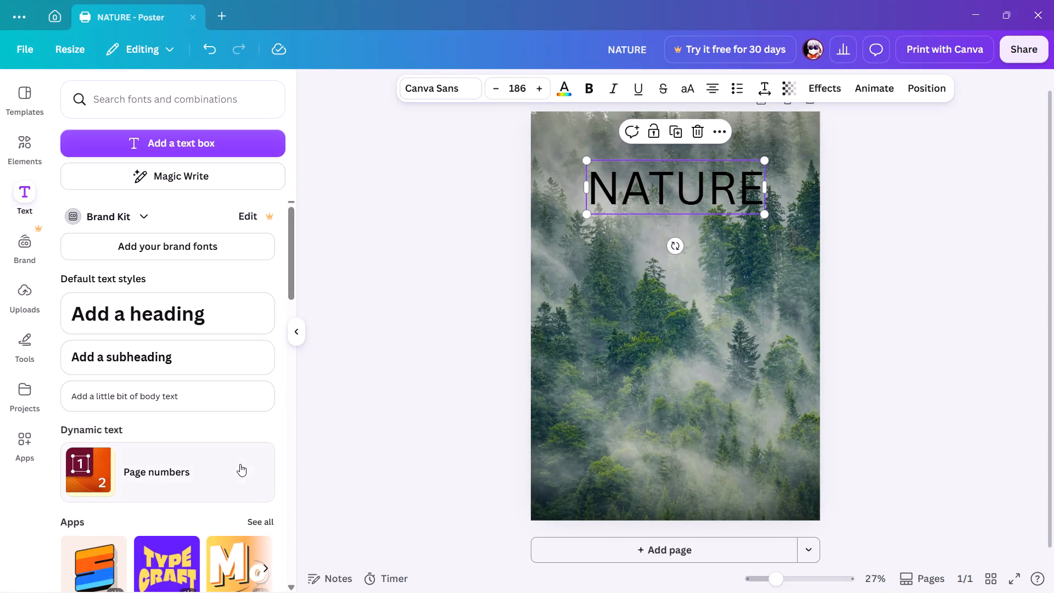
Change the font of the NATURE title to Anton.
{"action": "left_click", "coordinate": [418, 80]}
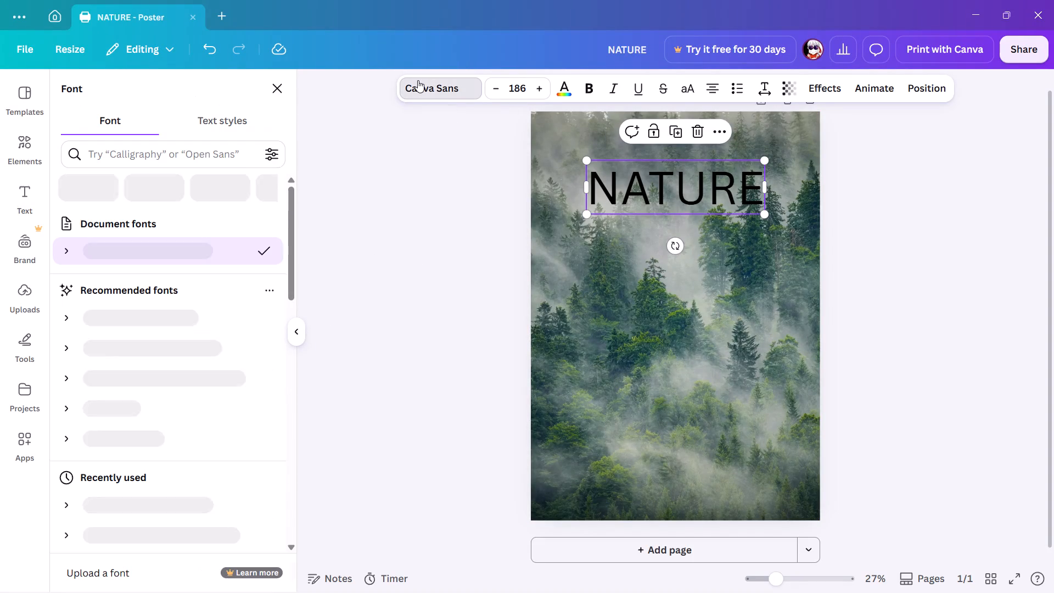
{"action": "scroll", "coordinate": [160, 385], "scroll_direction": "down", "scroll_amount": 2}
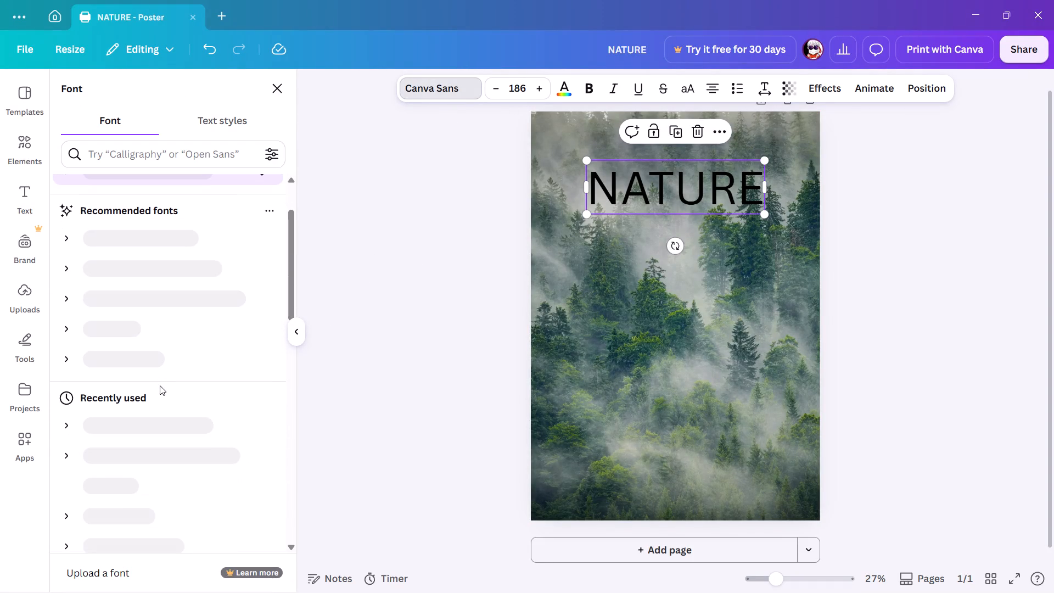
{"action": "scroll", "coordinate": [160, 385], "scroll_direction": "right", "scroll_amount": 1}
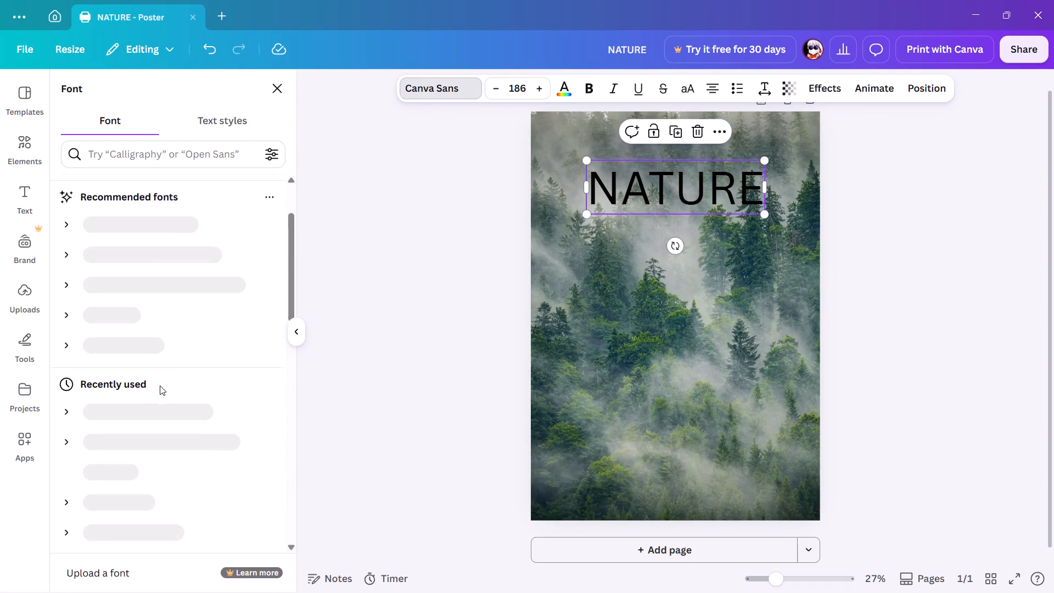
{"action": "scroll", "coordinate": [160, 385], "scroll_direction": "right", "scroll_amount": 1}
{"action": "scroll", "coordinate": [137, 256], "scroll_direction": "up", "scroll_amount": 1}
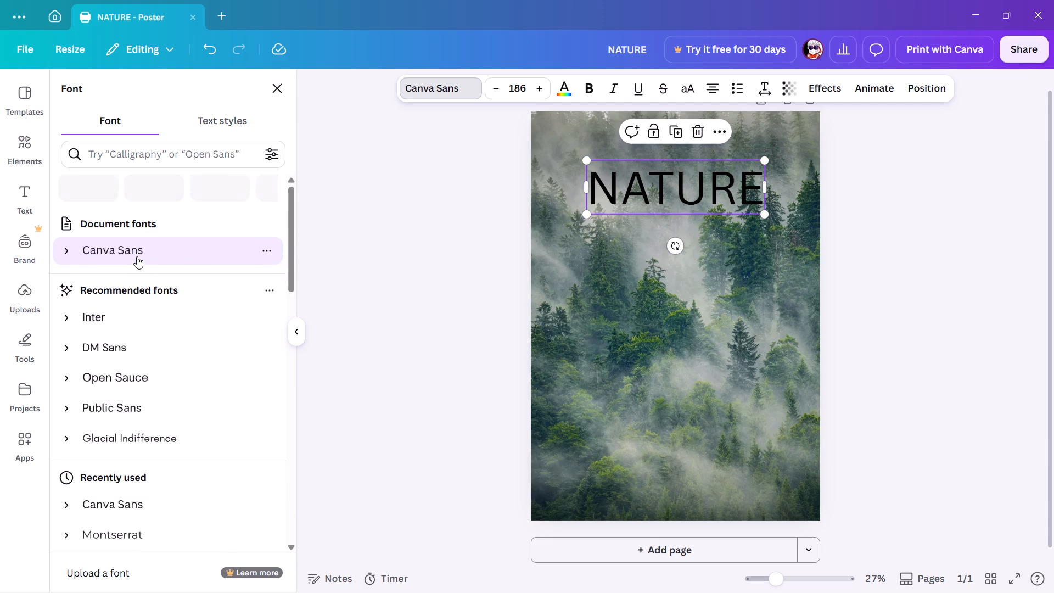
{"action": "scroll", "coordinate": [137, 256], "scroll_direction": "up", "scroll_amount": 1}
{"action": "scroll", "coordinate": [137, 256], "scroll_direction": "down", "scroll_amount": 1}
{"action": "left_click", "coordinate": [131, 275]}
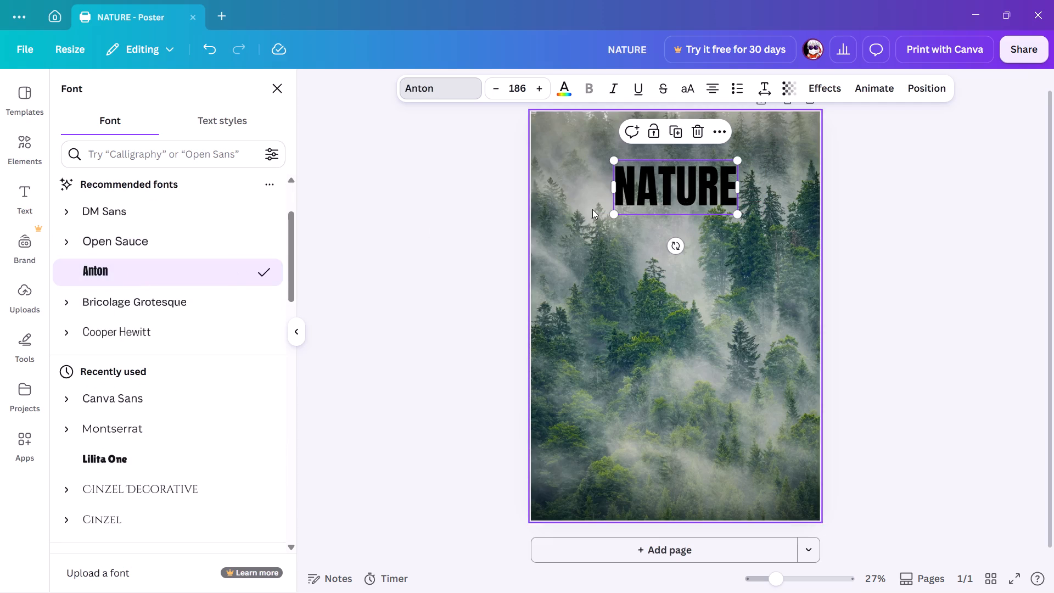
Enlarge the NATURE title to font size 241 and centre it horizontally near the top of the poster.
{"action": "left_click_drag", "start_coordinate": [615, 214], "coordinate": [574, 221]}
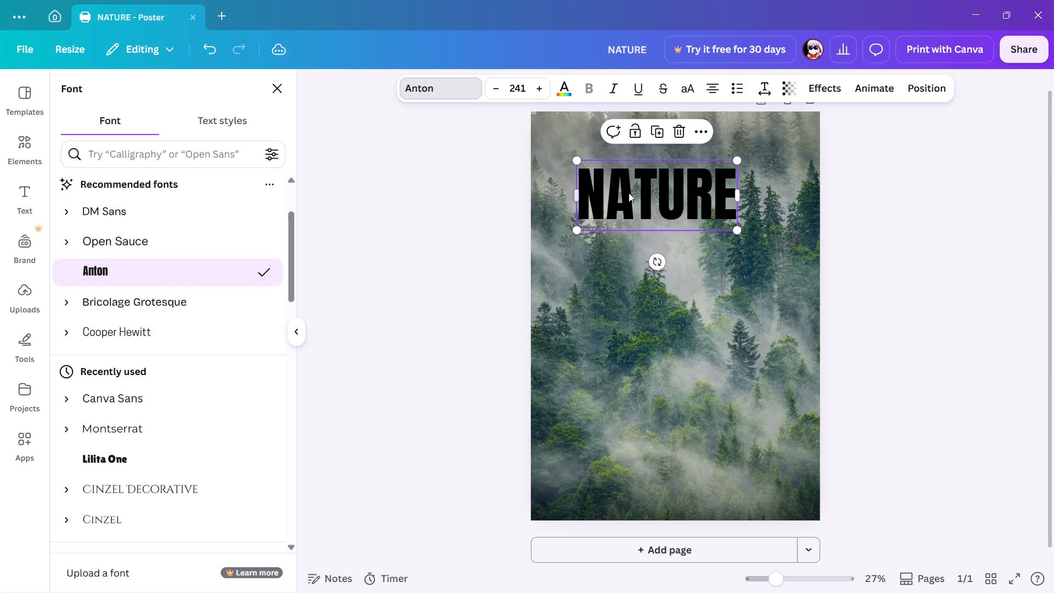
{"action": "left_click_drag", "start_coordinate": [645, 194], "coordinate": [663, 173]}
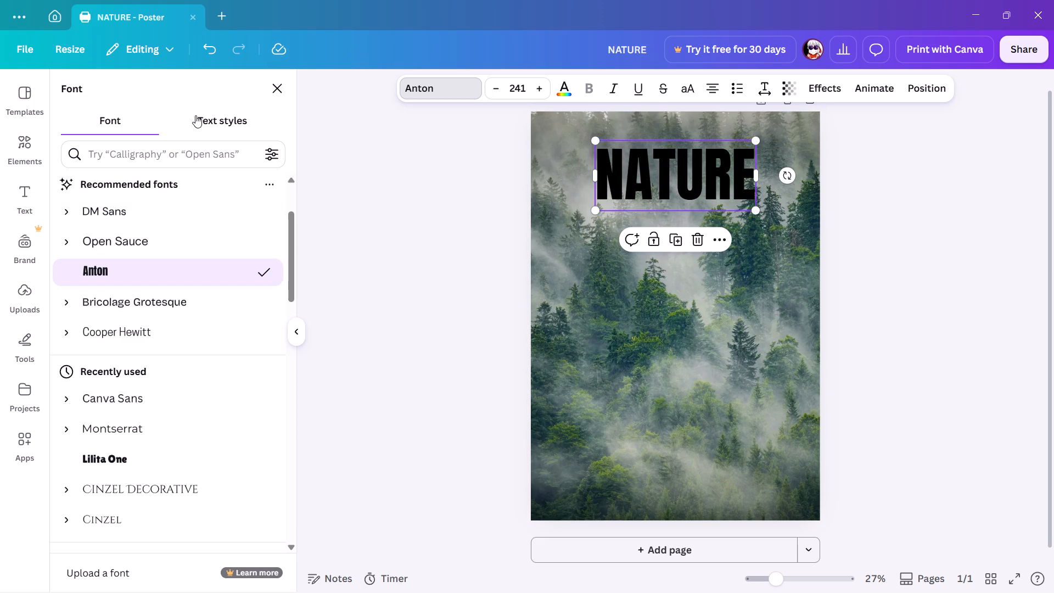
Apply the Hollow text effect to the NATURE title with a thickness of 27.
{"action": "left_click", "coordinate": [199, 118]}
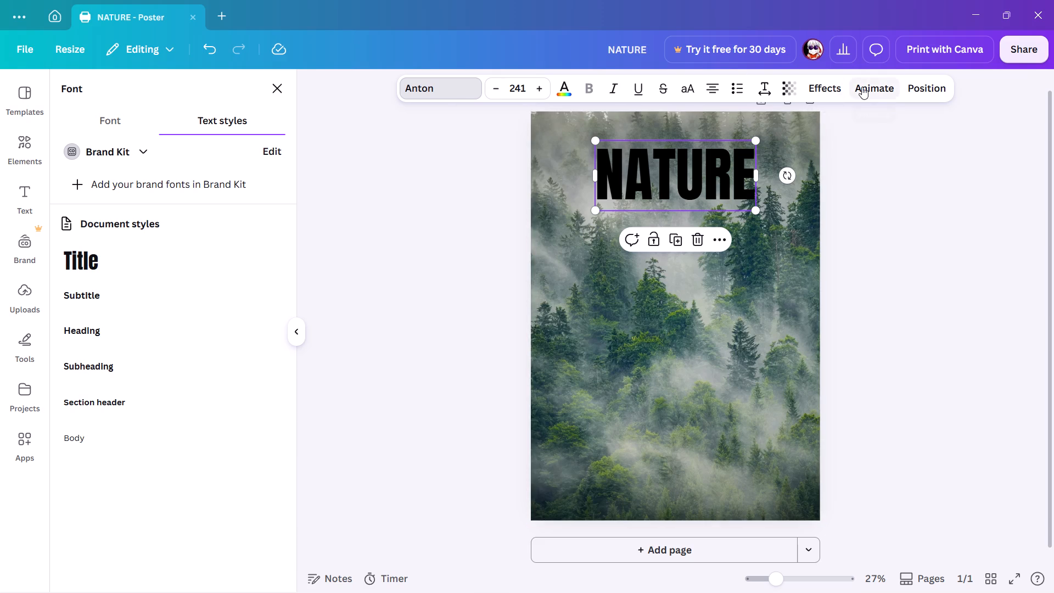
{"action": "left_click", "coordinate": [826, 85]}
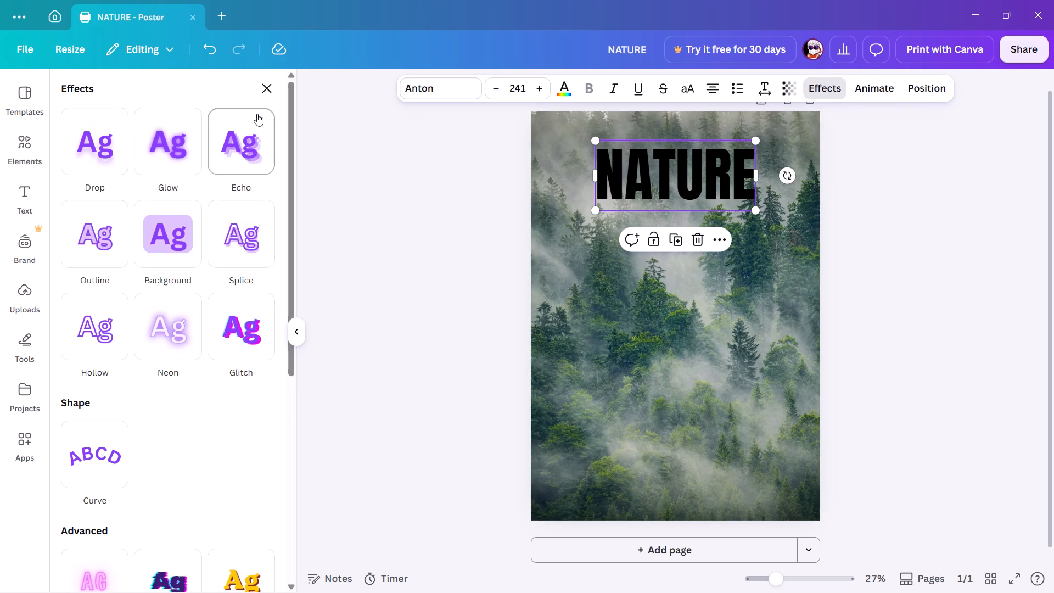
{"action": "left_click", "coordinate": [107, 341]}
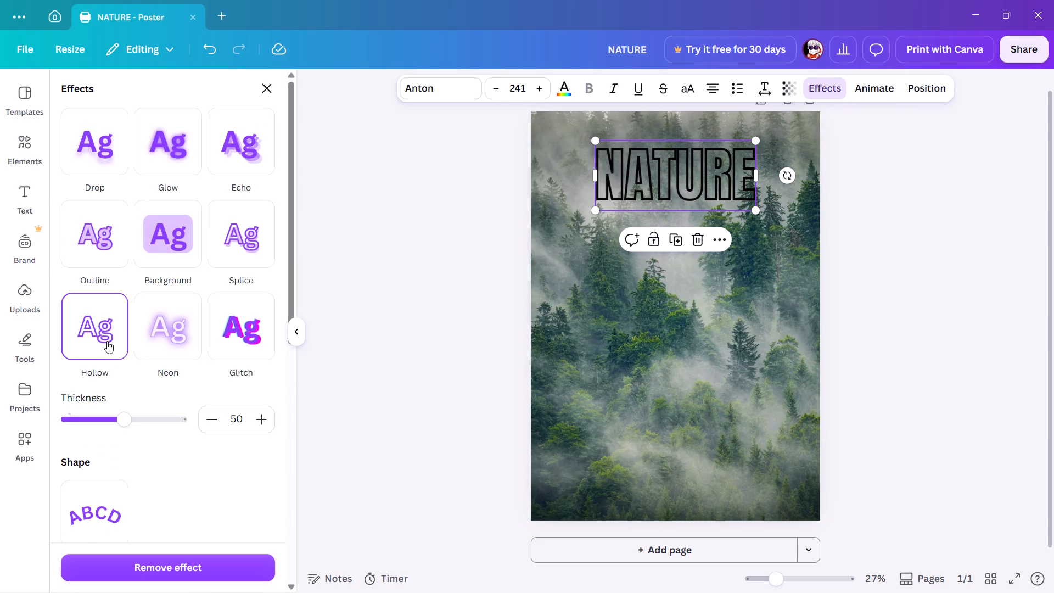
{"action": "left_click", "coordinate": [131, 425]}
{"action": "left_click_drag", "start_coordinate": [131, 425], "coordinate": [100, 422]}
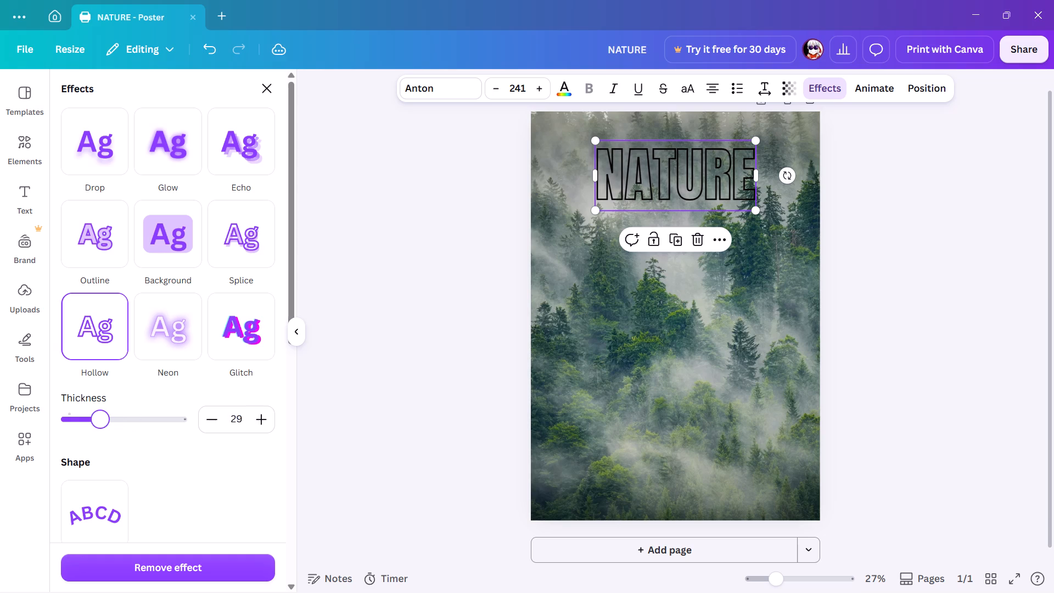
{"action": "left_click_drag", "start_coordinate": [100, 422], "coordinate": [97, 422]}
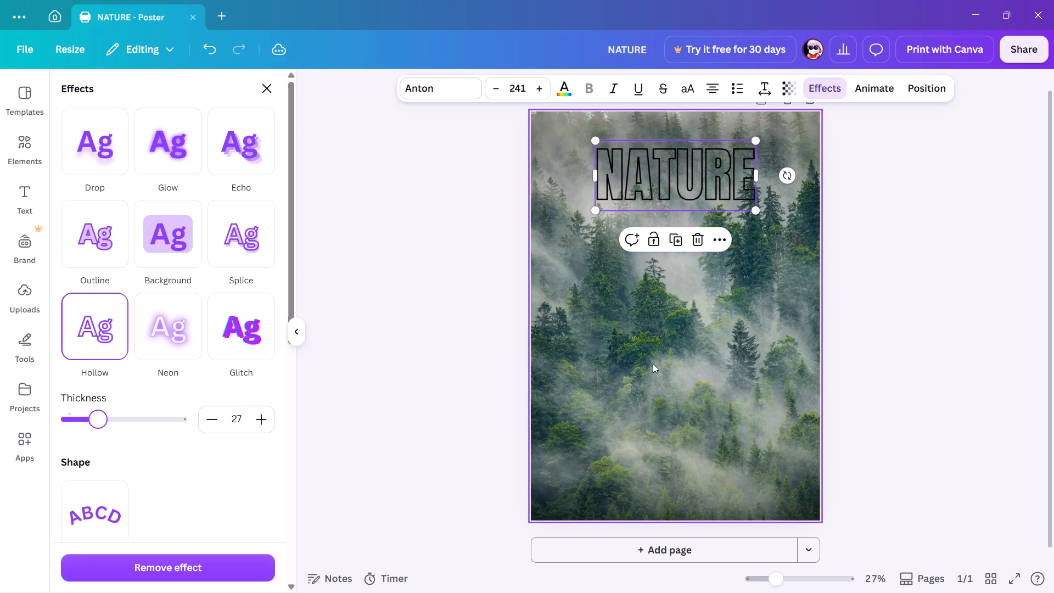
Look through the forest background's image editing, transparency, animation, layer and replacement options.
{"action": "left_click", "coordinate": [674, 361]}
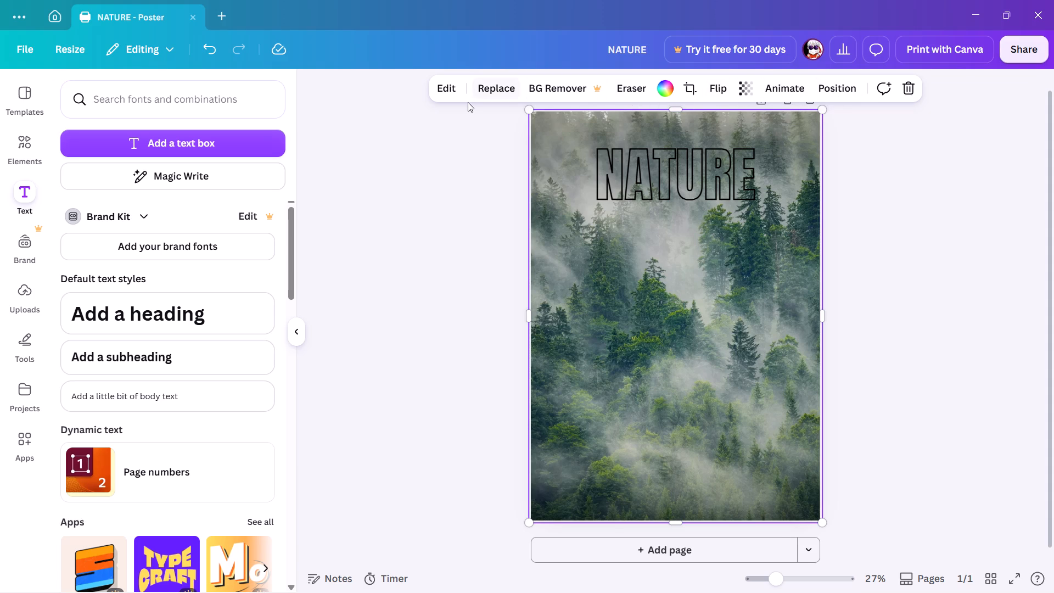
{"action": "left_click", "coordinate": [446, 87]}
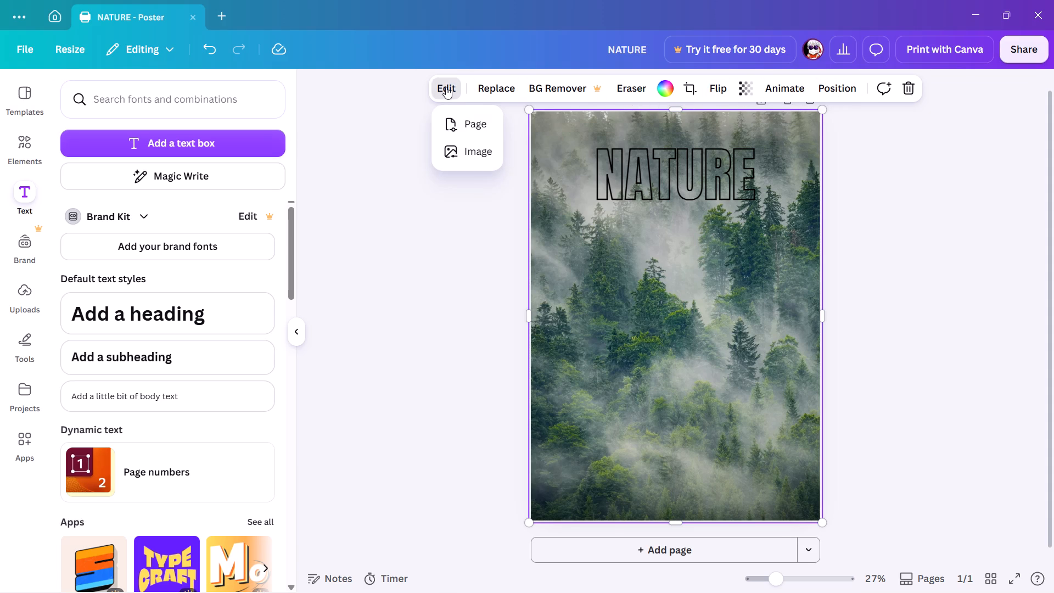
{"action": "left_click", "coordinate": [472, 143]}
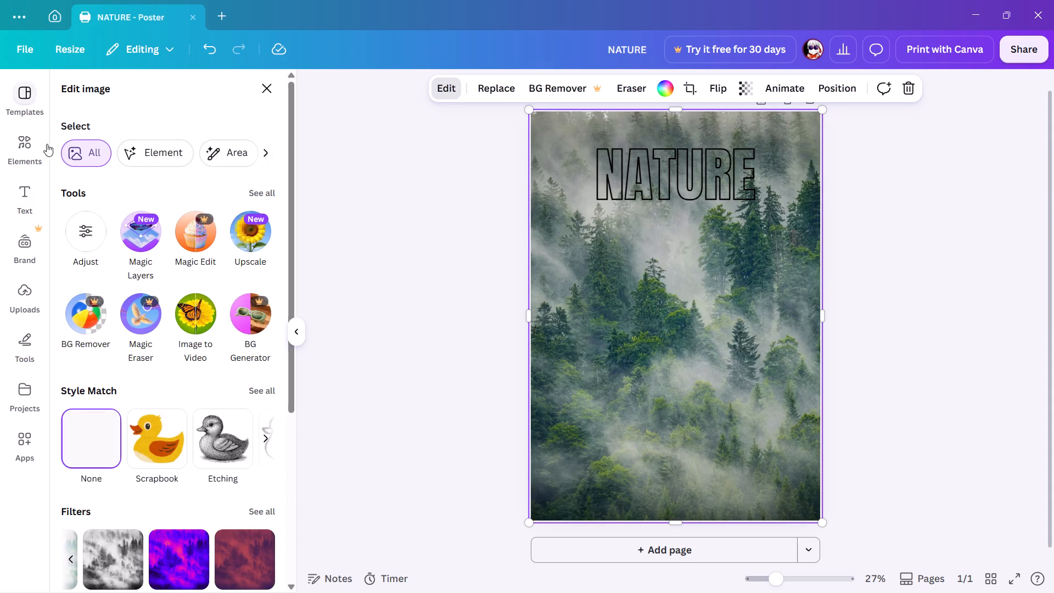
{"action": "scroll", "coordinate": [68, 215], "scroll_direction": "down", "scroll_amount": 1}
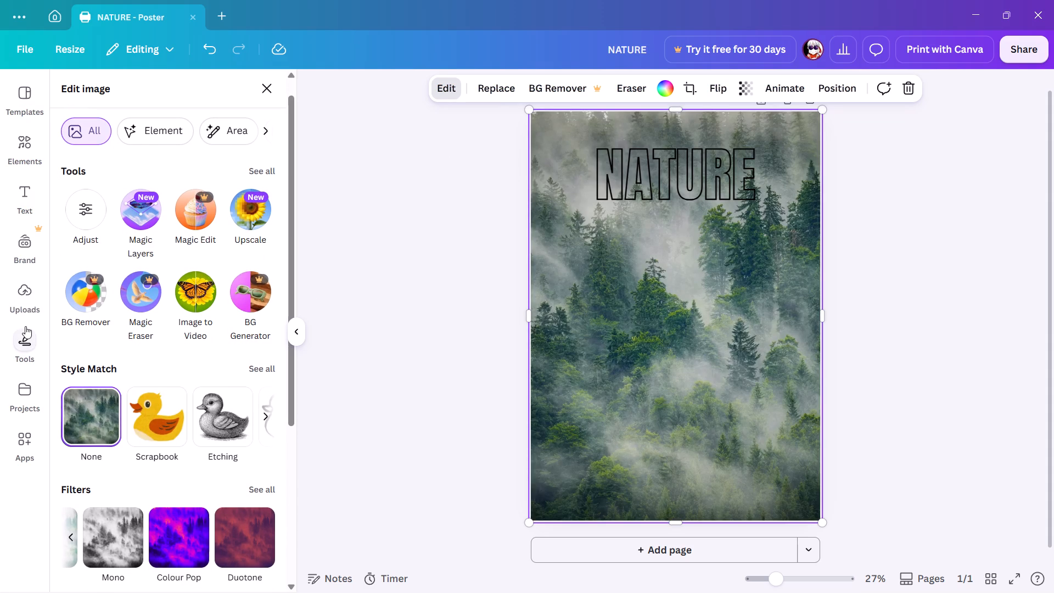
{"action": "left_click", "coordinate": [26, 337]}
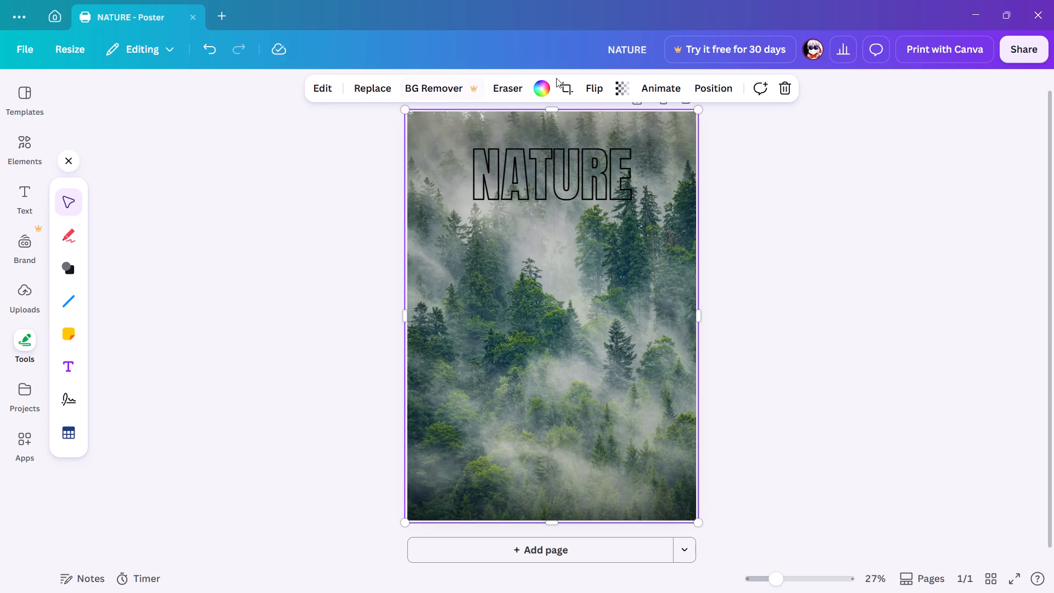
{"action": "left_click", "coordinate": [617, 86]}
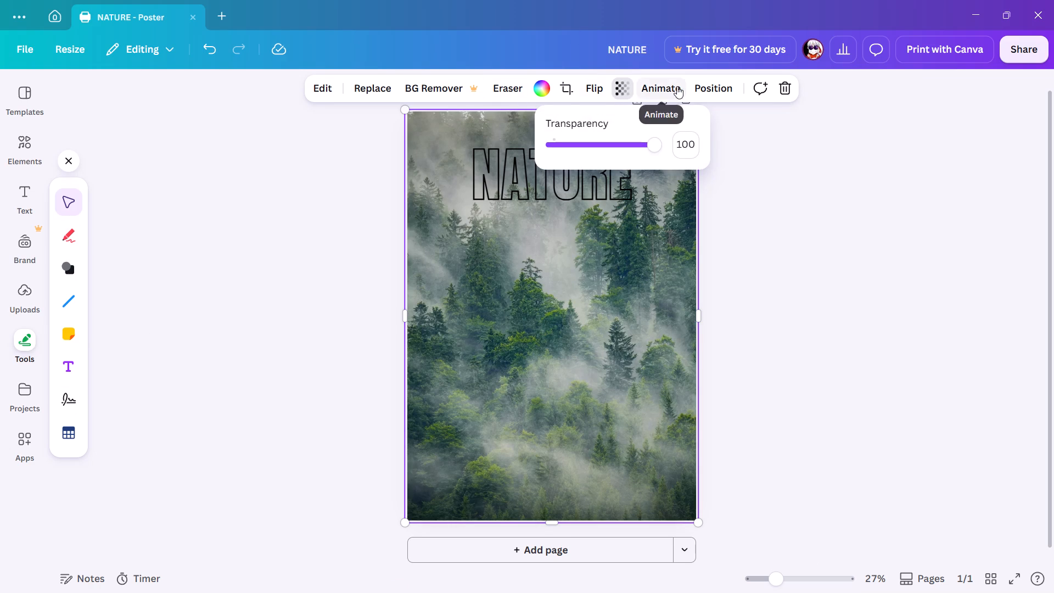
{"action": "left_click", "coordinate": [332, 87]}
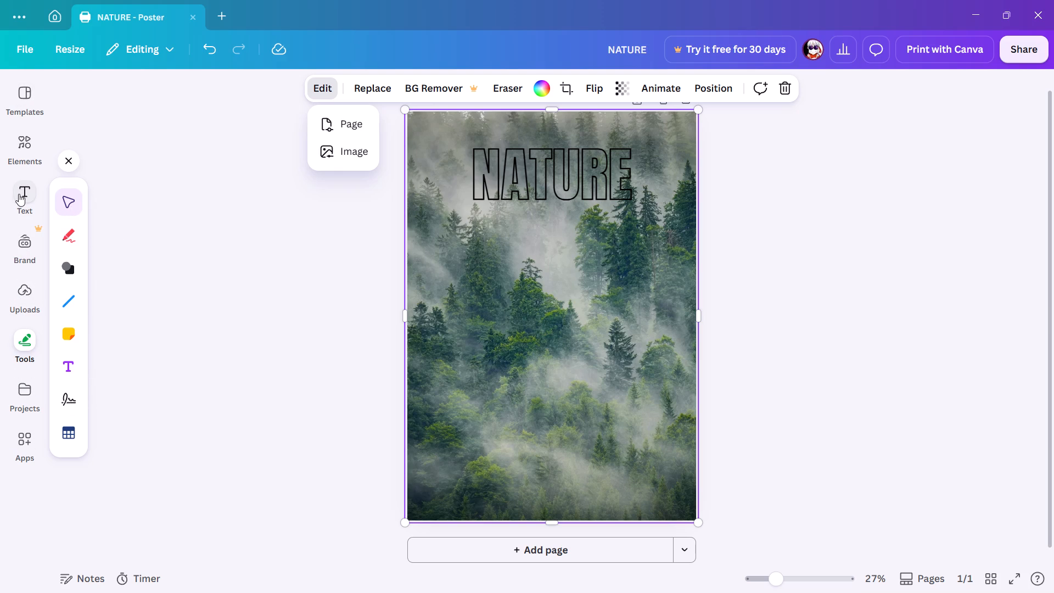
{"action": "right_click", "coordinate": [474, 293]}
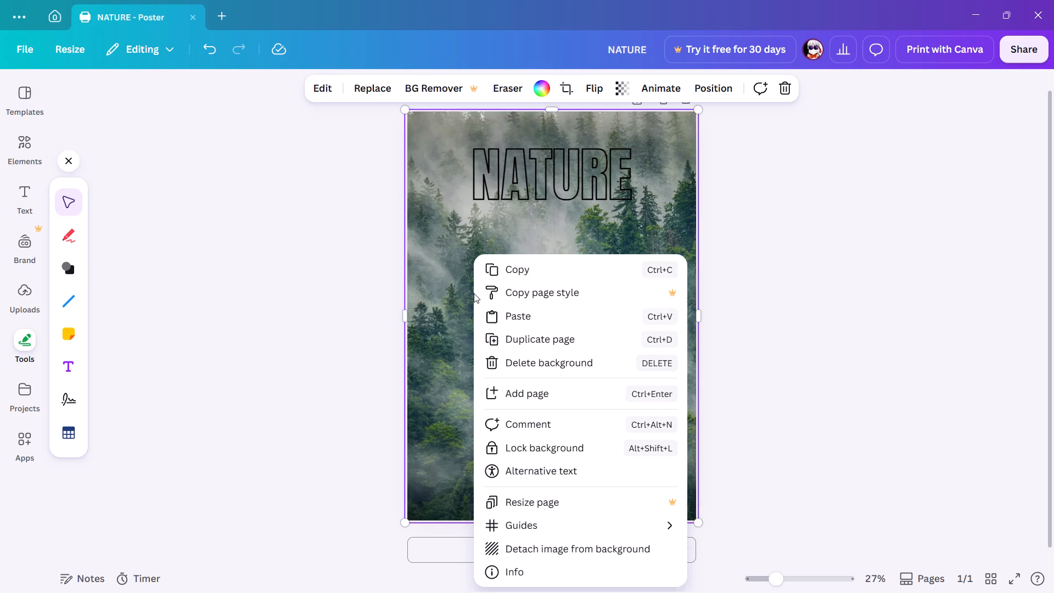
{"action": "scroll", "coordinate": [577, 415], "scroll_direction": "down", "scroll_amount": 2}
{"action": "left_click", "coordinate": [618, 93]}
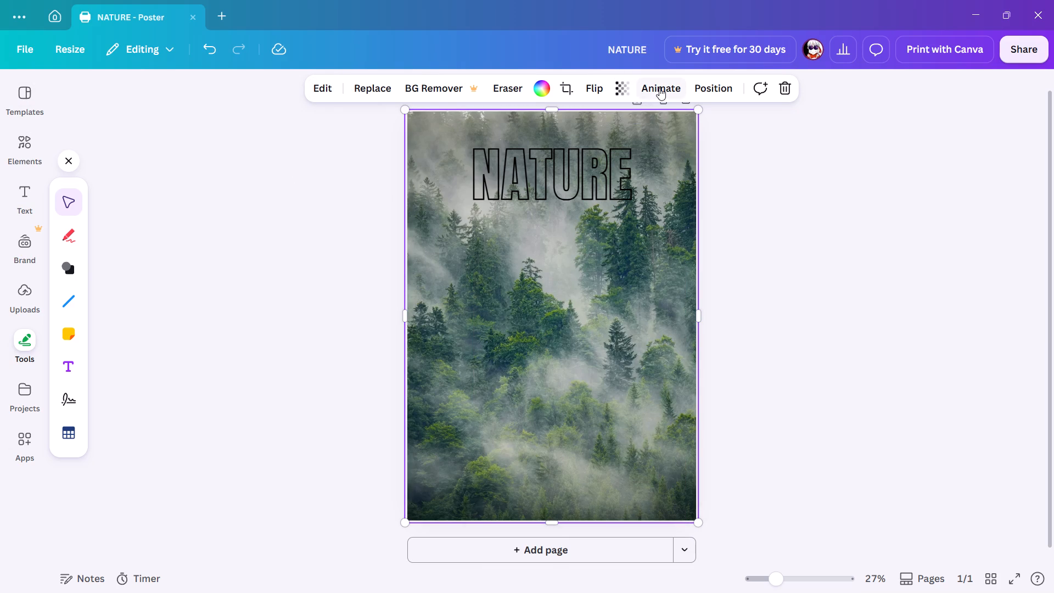
{"action": "left_click", "coordinate": [659, 88]}
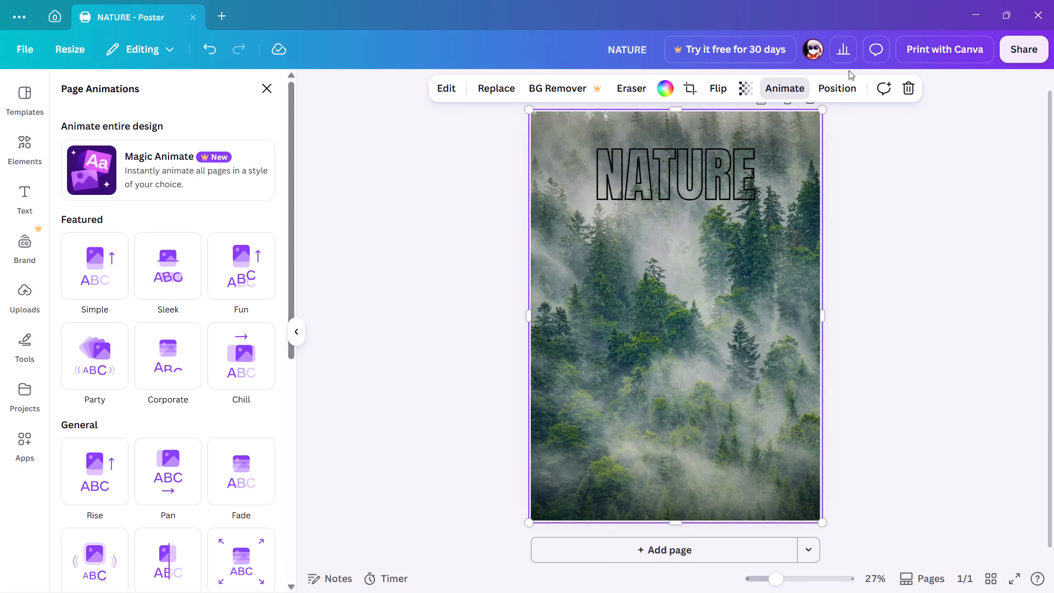
{"action": "left_click", "coordinate": [844, 90]}
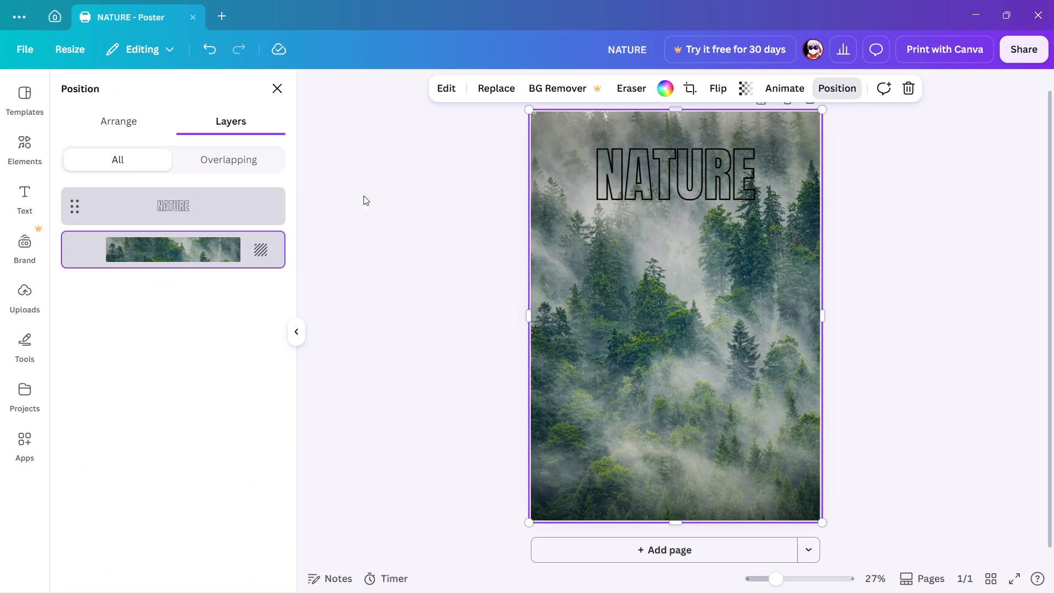
{"action": "left_click", "coordinate": [499, 93]}
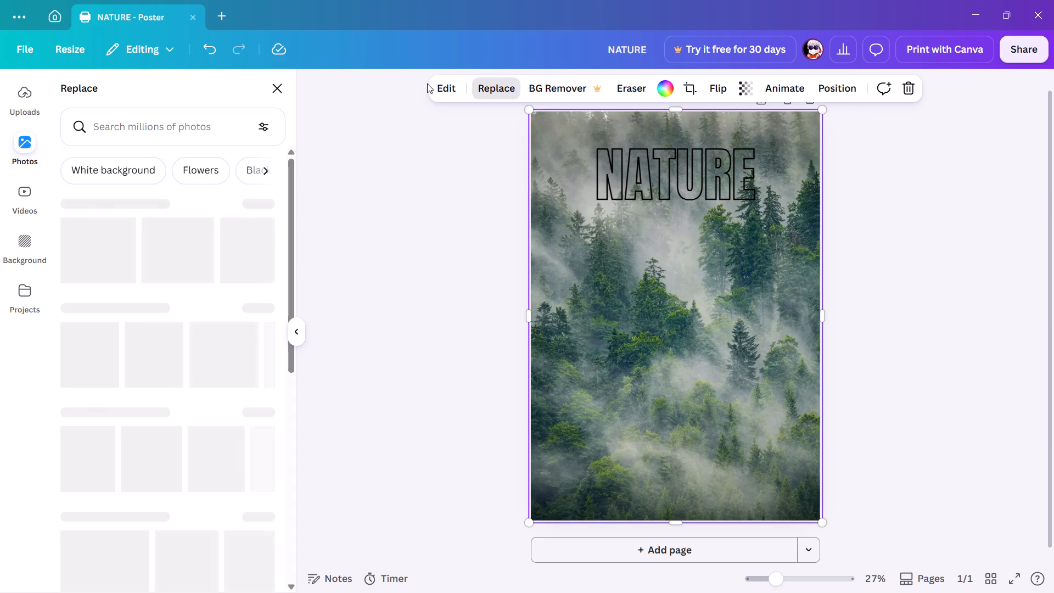
{"action": "left_click", "coordinate": [458, 89]}
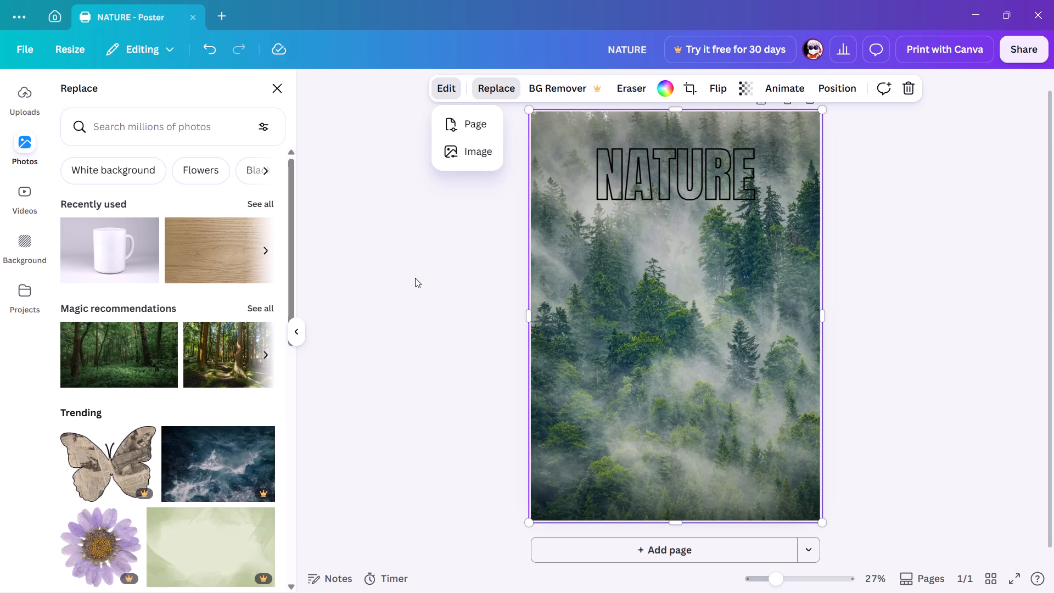
{"action": "left_click", "coordinate": [726, 164]}
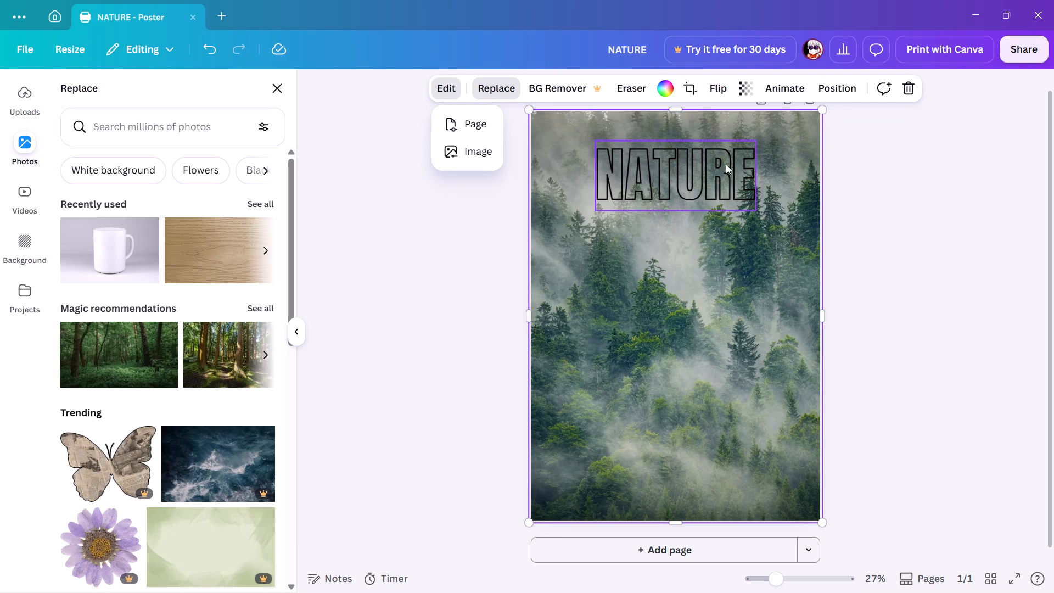
{"action": "left_click", "coordinate": [638, 266]}
{"action": "right_click", "coordinate": [638, 266]}
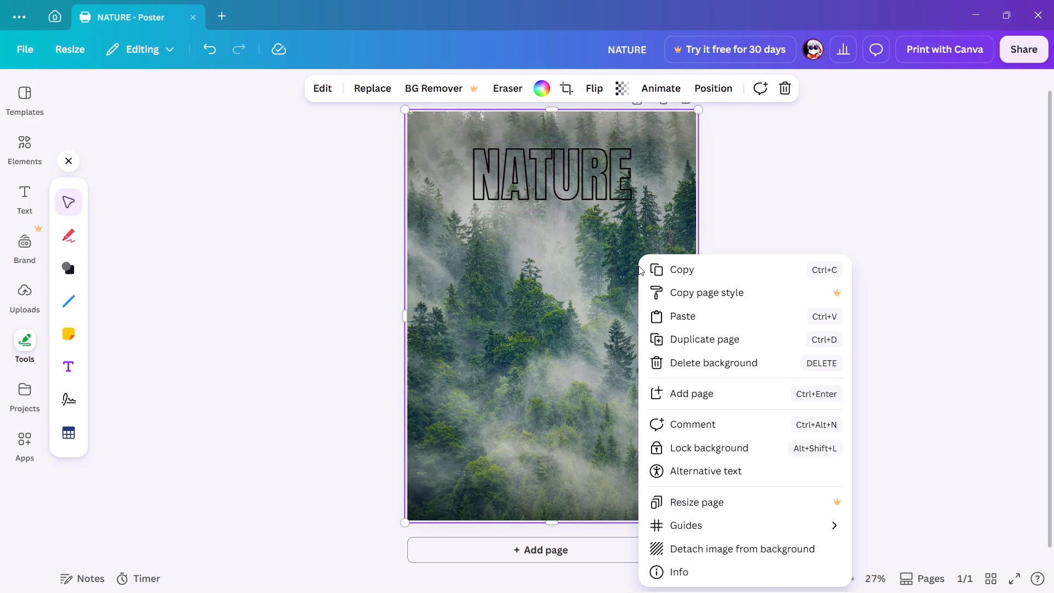
{"action": "scroll", "coordinate": [711, 458], "scroll_direction": "down", "scroll_amount": 2}
{"action": "left_click", "coordinate": [508, 253]}
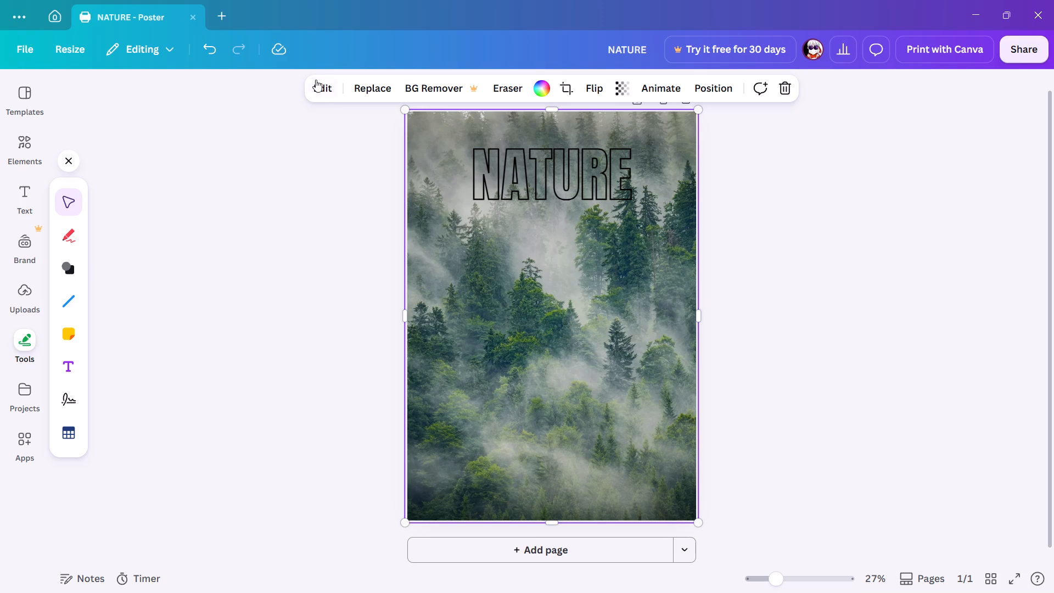
Adjust the forest background image's white balance by setting its temperature to -45.
{"action": "left_click", "coordinate": [316, 85]}
{"action": "left_click", "coordinate": [337, 144]}
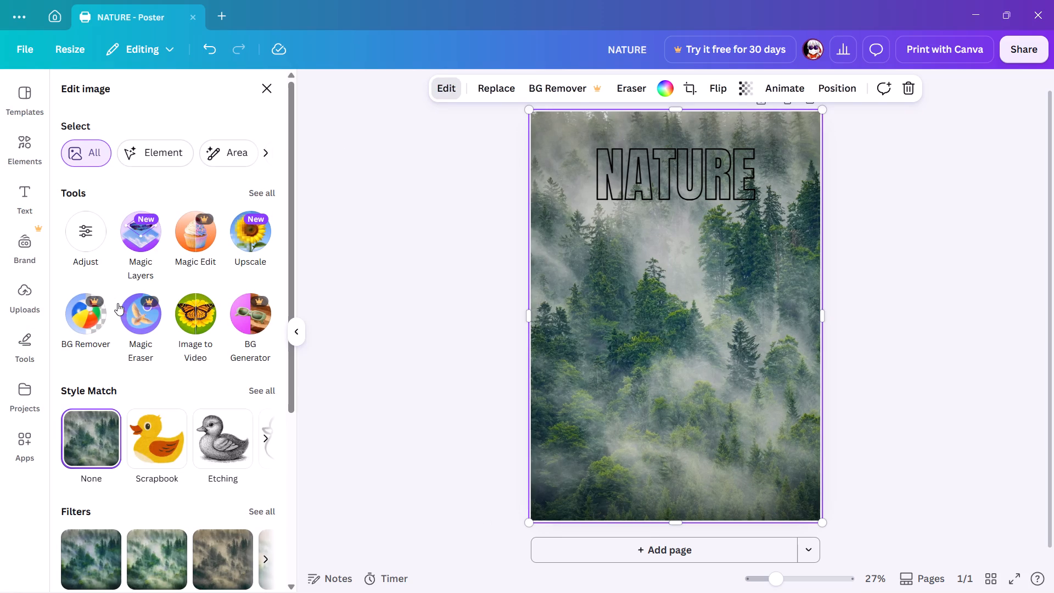
{"action": "left_click", "coordinate": [86, 247]}
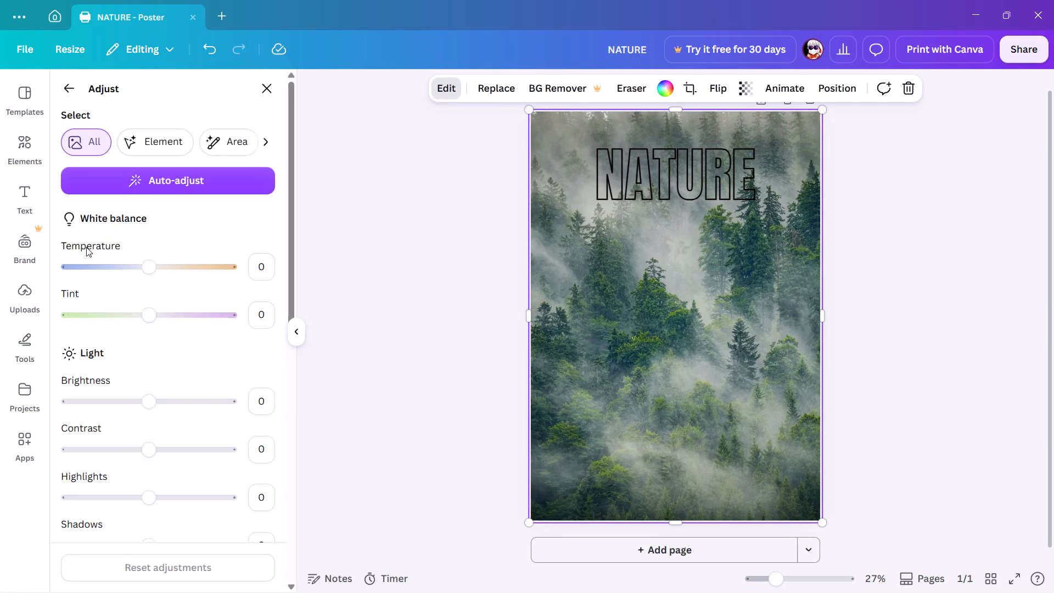
{"action": "scroll", "coordinate": [142, 330], "scroll_direction": "down", "scroll_amount": 1}
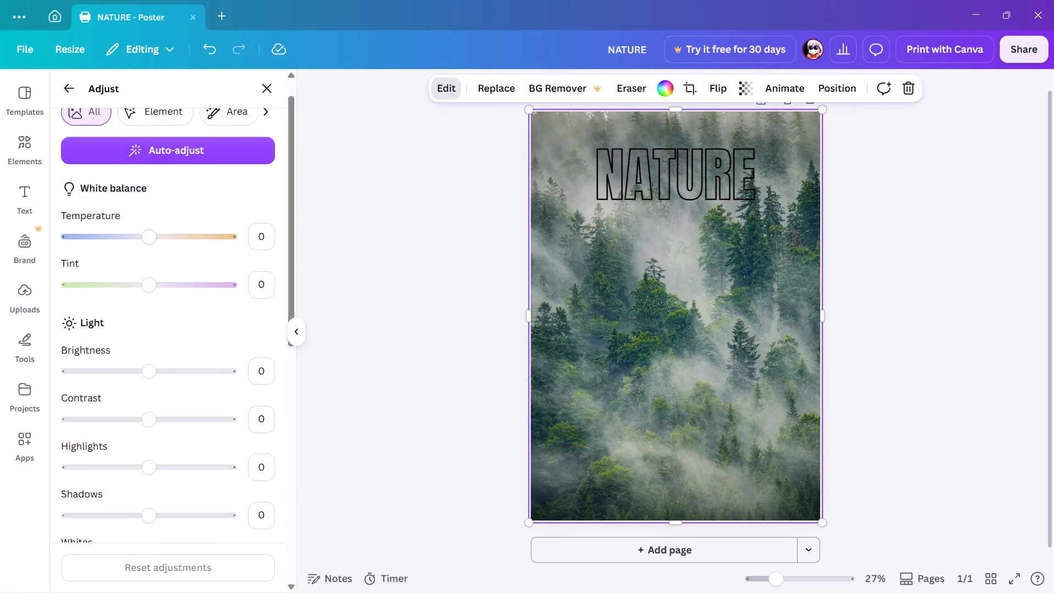
{"action": "left_click_drag", "start_coordinate": [144, 238], "coordinate": [112, 242]}
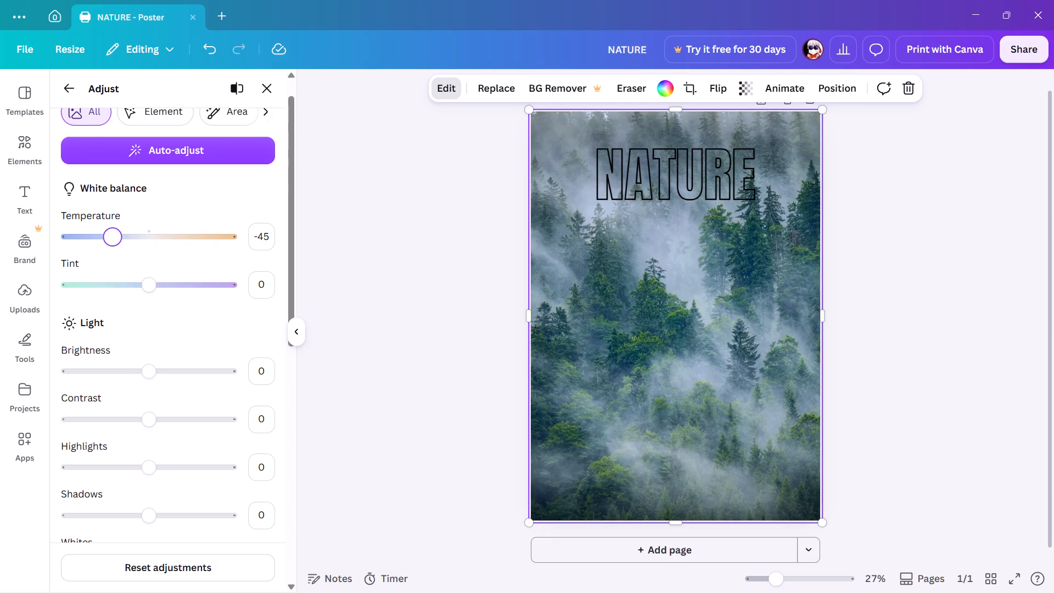
Set the forest background image's white balance to temperature -35 and tint 2.
{"action": "left_click_drag", "start_coordinate": [120, 243], "coordinate": [130, 250]}
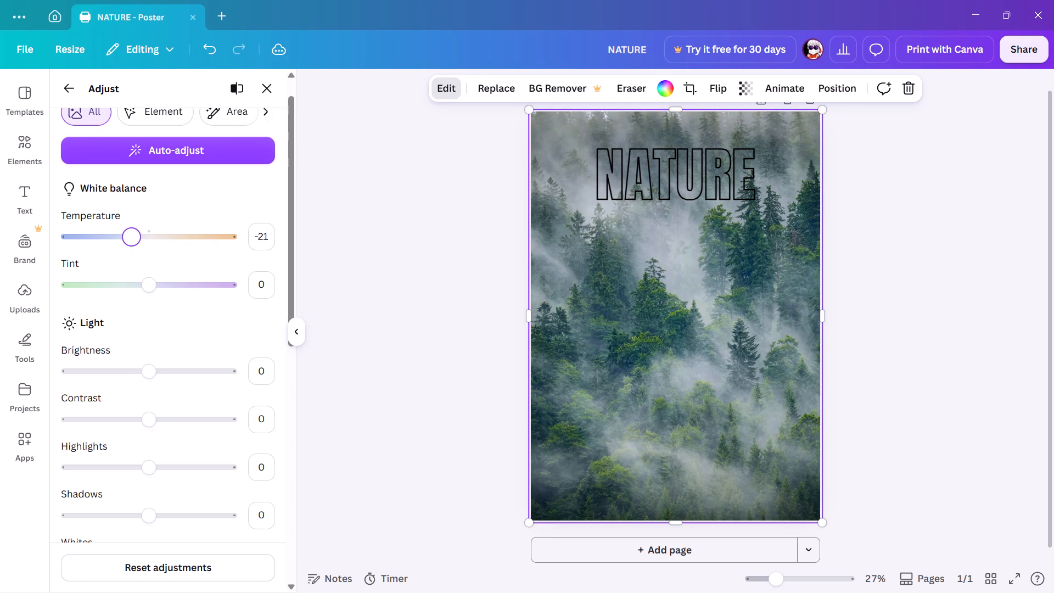
{"action": "left_click_drag", "start_coordinate": [130, 250], "coordinate": [120, 250]}
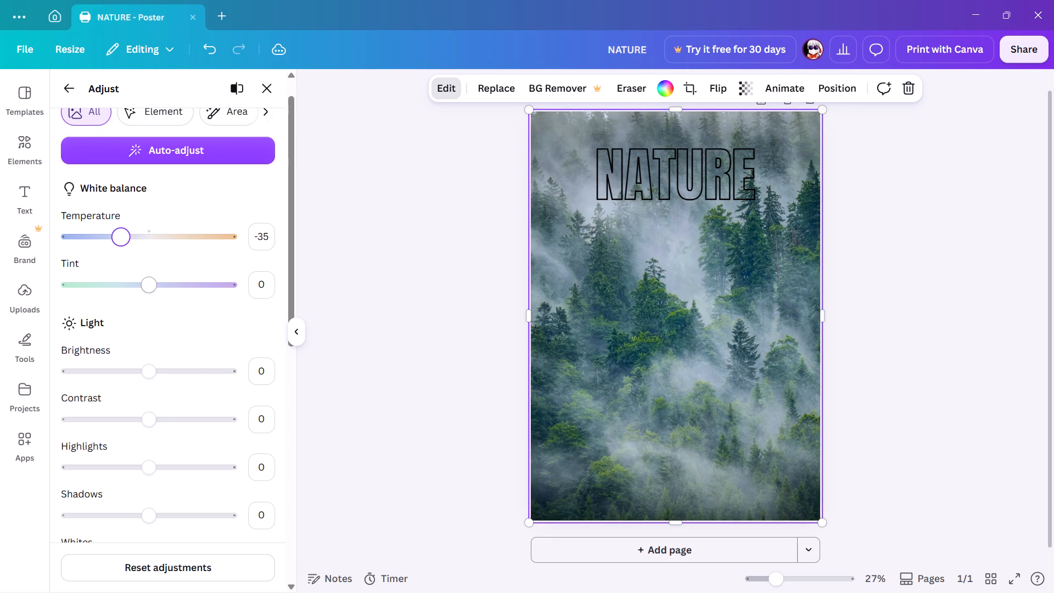
{"action": "left_click_drag", "start_coordinate": [146, 289], "coordinate": [112, 282]}
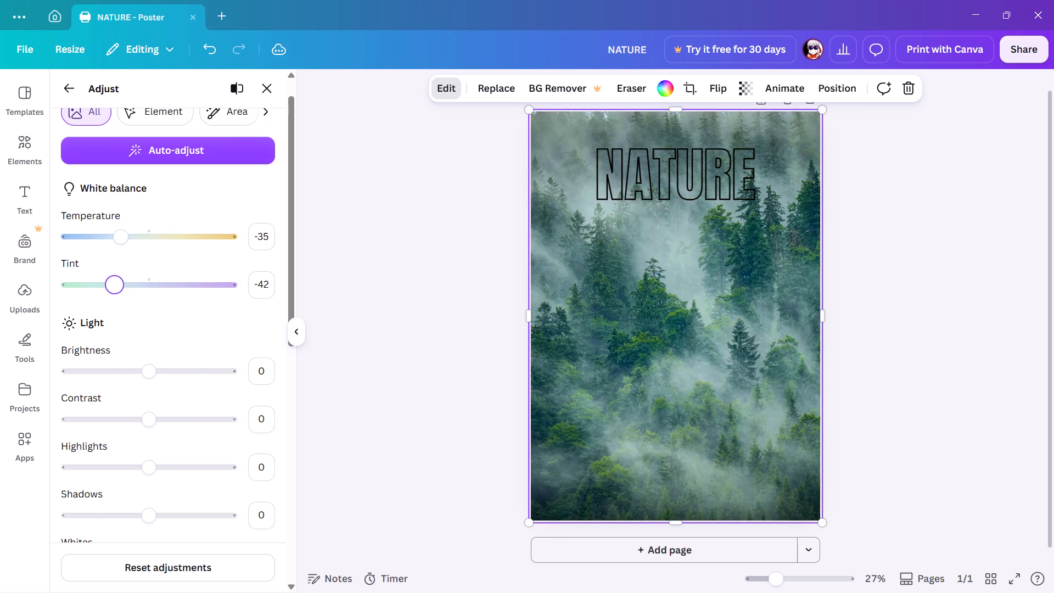
{"action": "left_click_drag", "start_coordinate": [112, 282], "coordinate": [143, 287]}
{"action": "left_click_drag", "start_coordinate": [143, 287], "coordinate": [164, 292]}
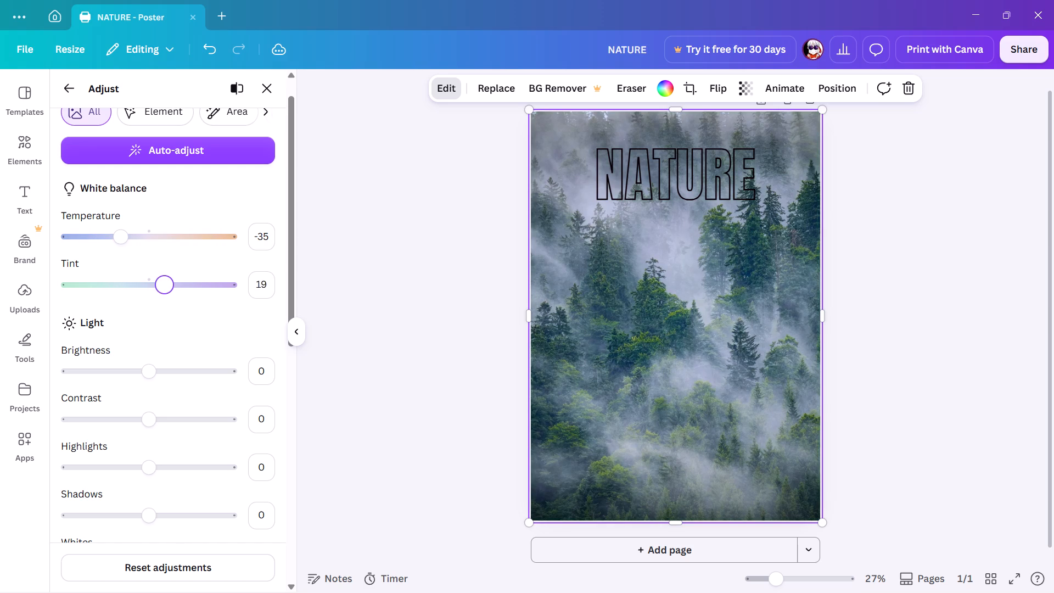
{"action": "left_click_drag", "start_coordinate": [164, 292], "coordinate": [151, 291]}
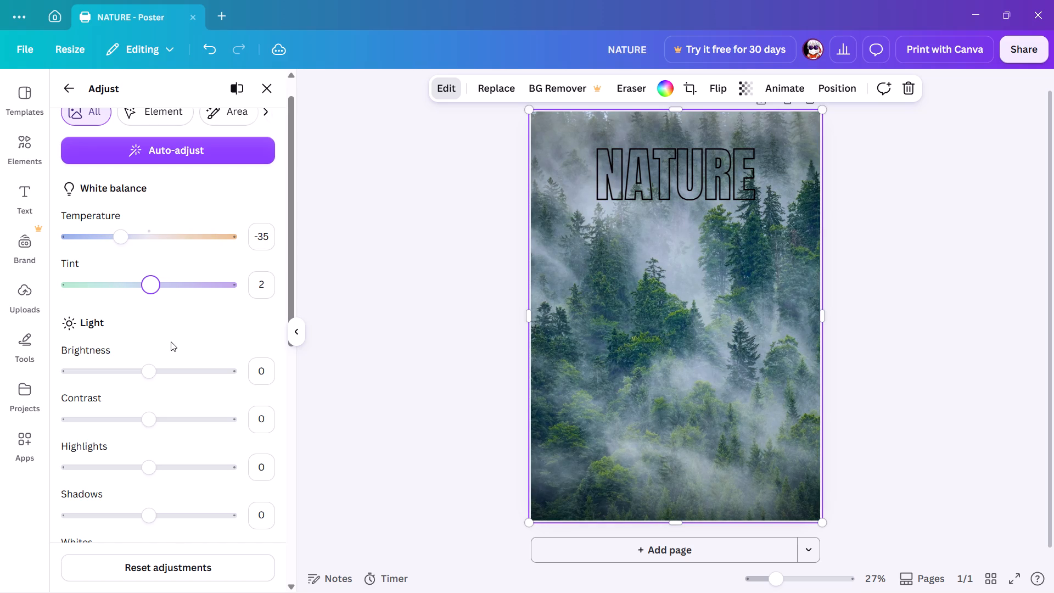
Set the forest background image's brightness to -15 and its contrast to 28.
{"action": "scroll", "coordinate": [171, 342], "scroll_direction": "down", "scroll_amount": 2}
{"action": "left_click_drag", "start_coordinate": [146, 315], "coordinate": [155, 315]}
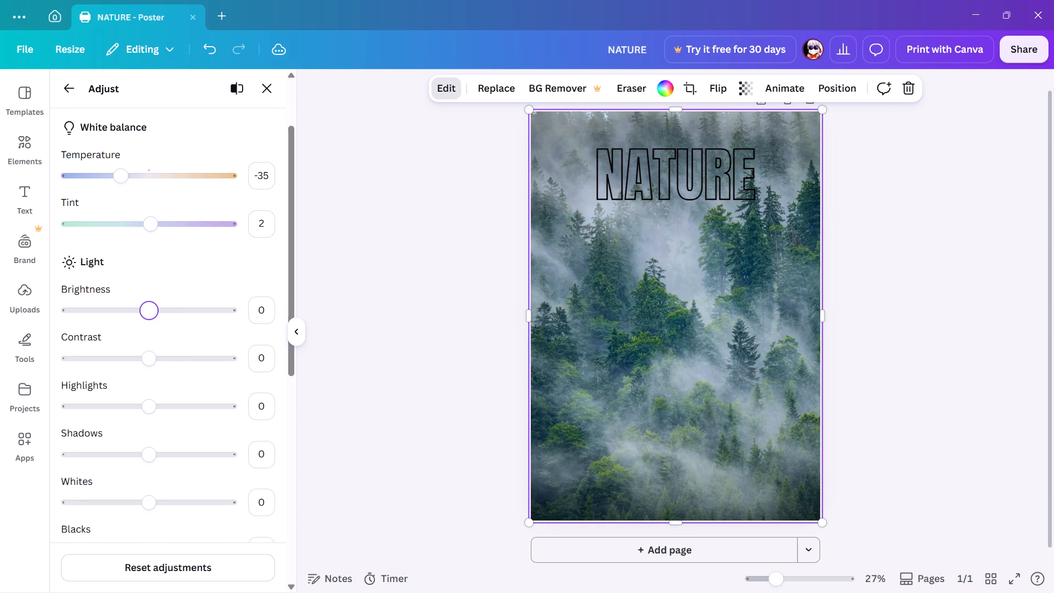
{"action": "left_click_drag", "start_coordinate": [155, 315], "coordinate": [139, 314]}
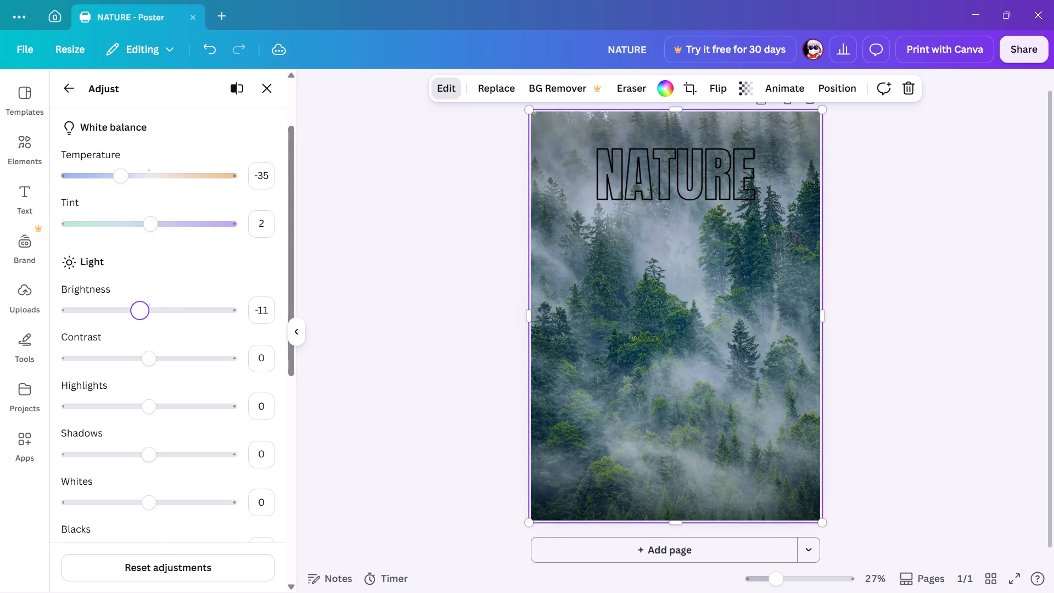
{"action": "left_click_drag", "start_coordinate": [139, 314], "coordinate": [137, 314]}
{"action": "left_click_drag", "start_coordinate": [147, 353], "coordinate": [137, 355]}
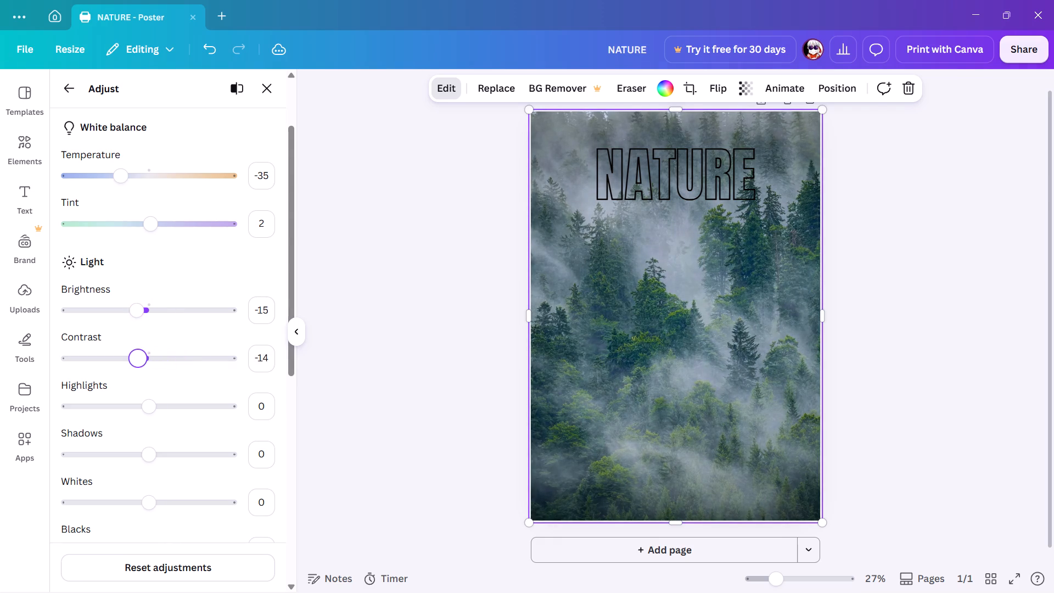
{"action": "left_click_drag", "start_coordinate": [137, 355], "coordinate": [172, 362]}
Lower the forest background image's highlights to -42.
{"action": "scroll", "coordinate": [172, 362], "scroll_direction": "down", "scroll_amount": 1}
{"action": "left_click_drag", "start_coordinate": [145, 349], "coordinate": [97, 356]}
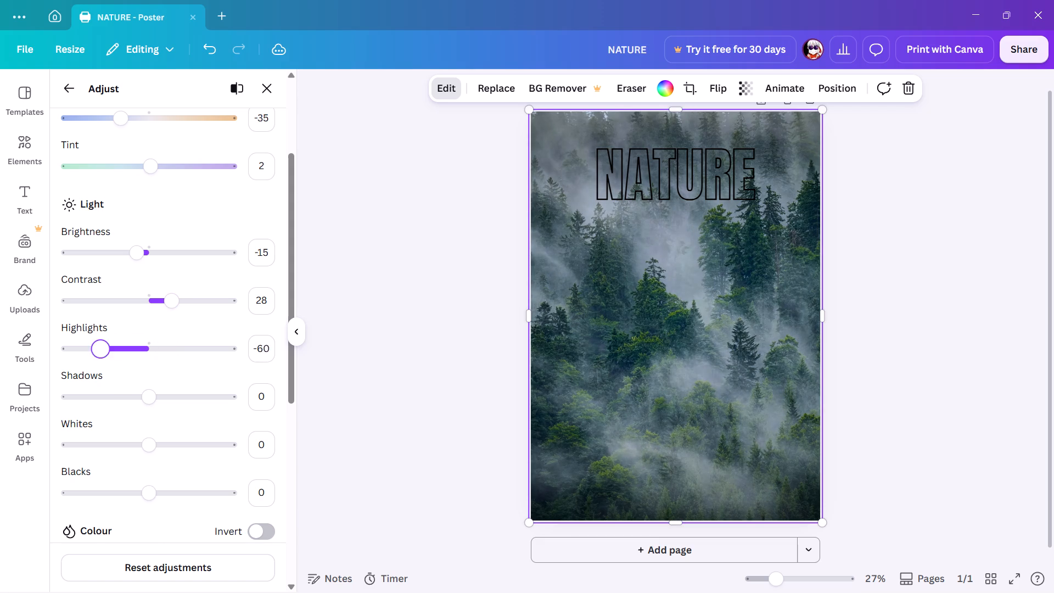
{"action": "left_click_drag", "start_coordinate": [97, 356], "coordinate": [65, 363]}
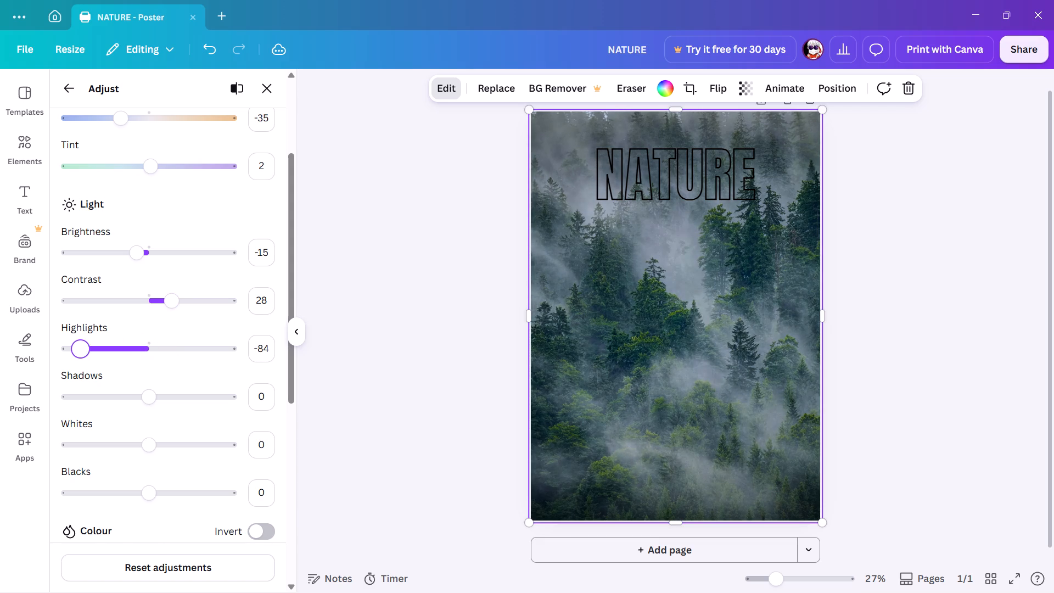
{"action": "left_click_drag", "start_coordinate": [65, 363], "coordinate": [114, 365]}
Darken the forest background image's shadows to -15, trying stronger values down to -50 along the way.
{"action": "scroll", "coordinate": [115, 365], "scroll_direction": "down", "scroll_amount": 1}
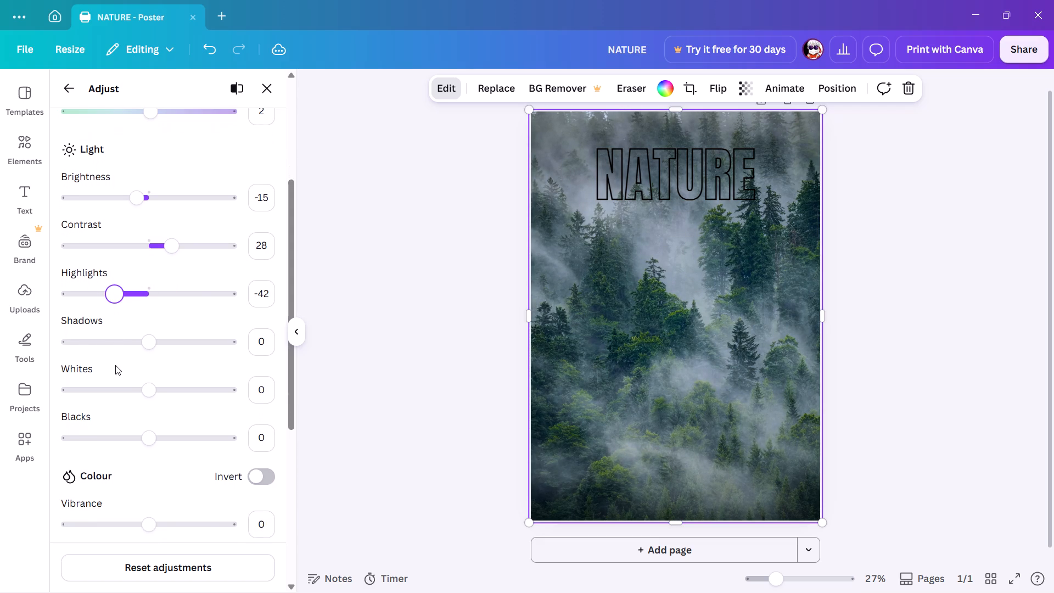
{"action": "left_click_drag", "start_coordinate": [155, 344], "coordinate": [134, 344]}
{"action": "left_click_drag", "start_coordinate": [134, 344], "coordinate": [121, 347]}
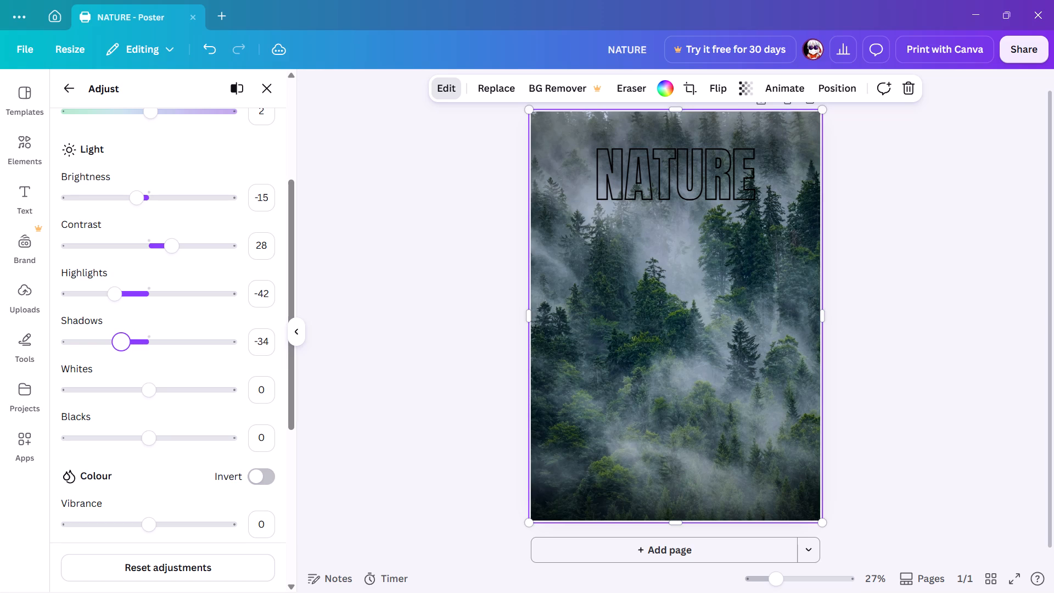
{"action": "left_click_drag", "start_coordinate": [121, 347], "coordinate": [121, 347]}
{"action": "left_click_drag", "start_coordinate": [121, 347], "coordinate": [105, 348]}
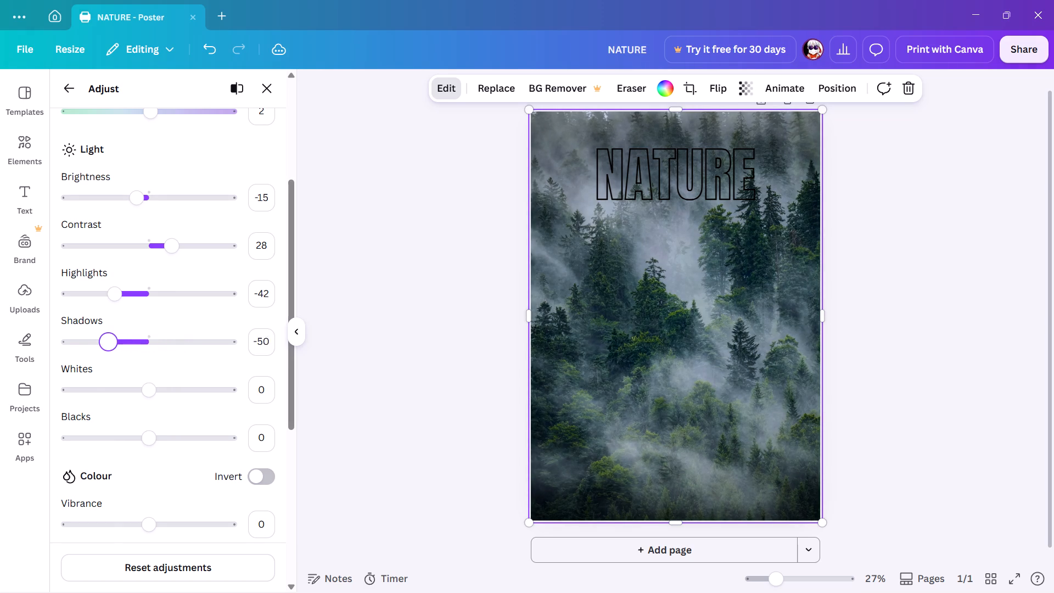
{"action": "left_click_drag", "start_coordinate": [105, 348], "coordinate": [133, 349]}
{"action": "left_click_drag", "start_coordinate": [133, 349], "coordinate": [137, 349]}
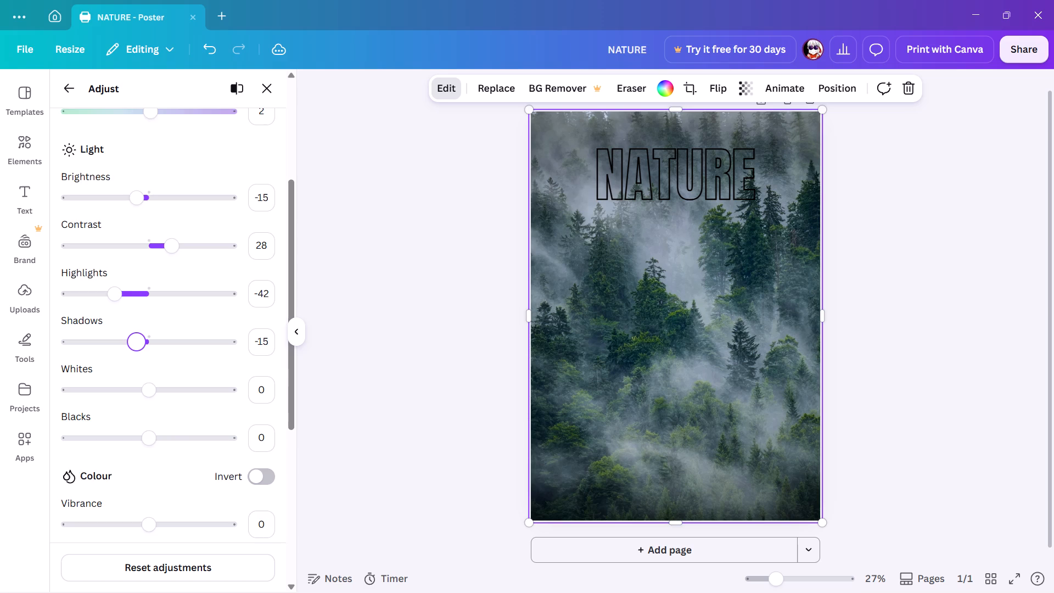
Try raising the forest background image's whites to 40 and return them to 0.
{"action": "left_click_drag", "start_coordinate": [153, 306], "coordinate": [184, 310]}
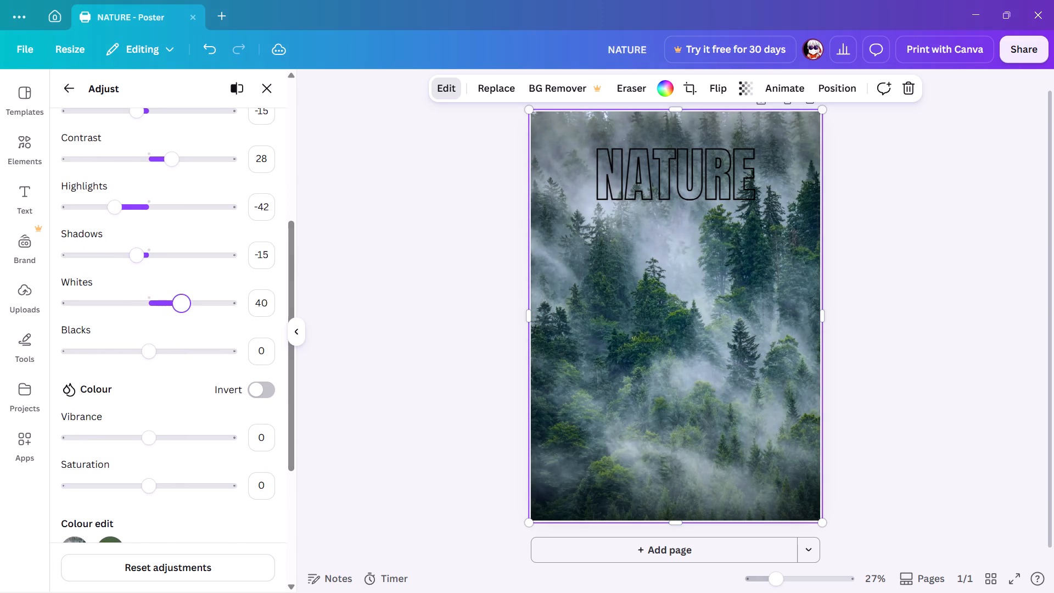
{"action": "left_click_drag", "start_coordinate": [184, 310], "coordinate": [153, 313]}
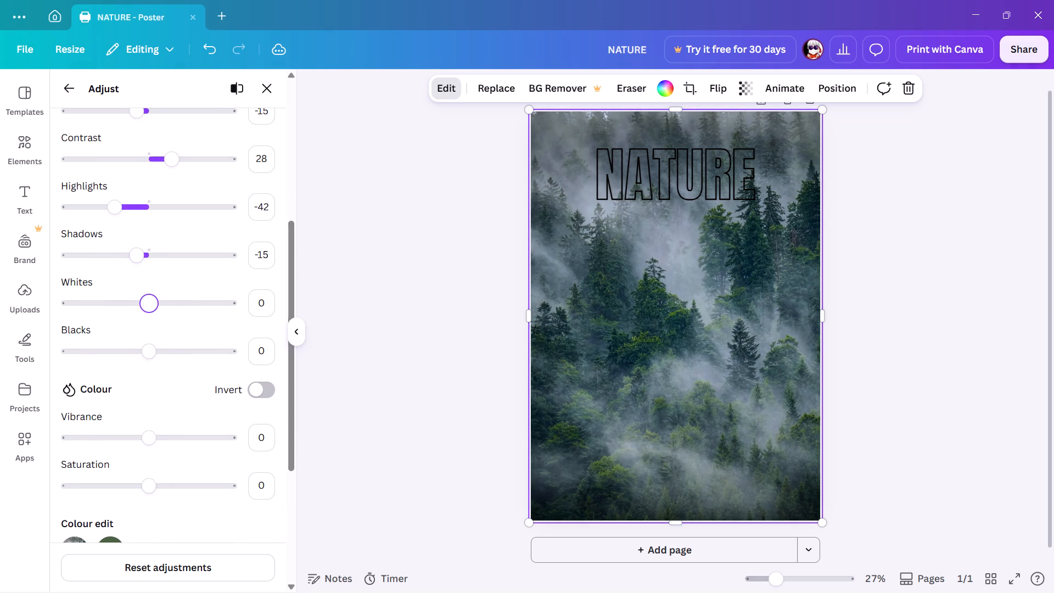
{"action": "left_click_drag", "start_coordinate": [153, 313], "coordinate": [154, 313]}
Raise the forest background image's blacks to 17, comparing values between -7 and 28.
{"action": "scroll", "coordinate": [154, 313], "scroll_direction": "down", "scroll_amount": 2}
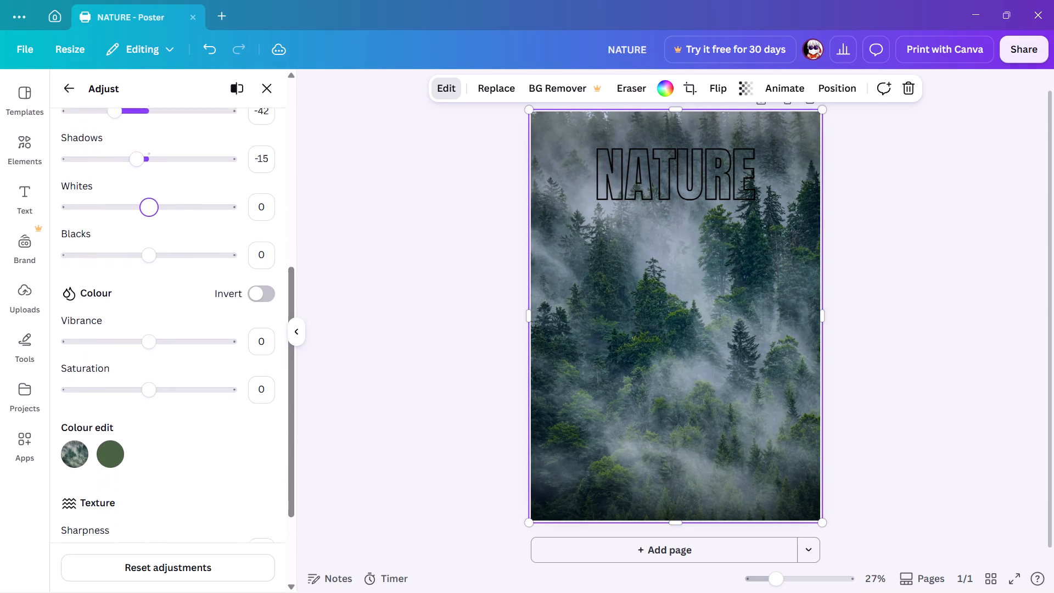
{"action": "left_click_drag", "start_coordinate": [142, 239], "coordinate": [143, 239]}
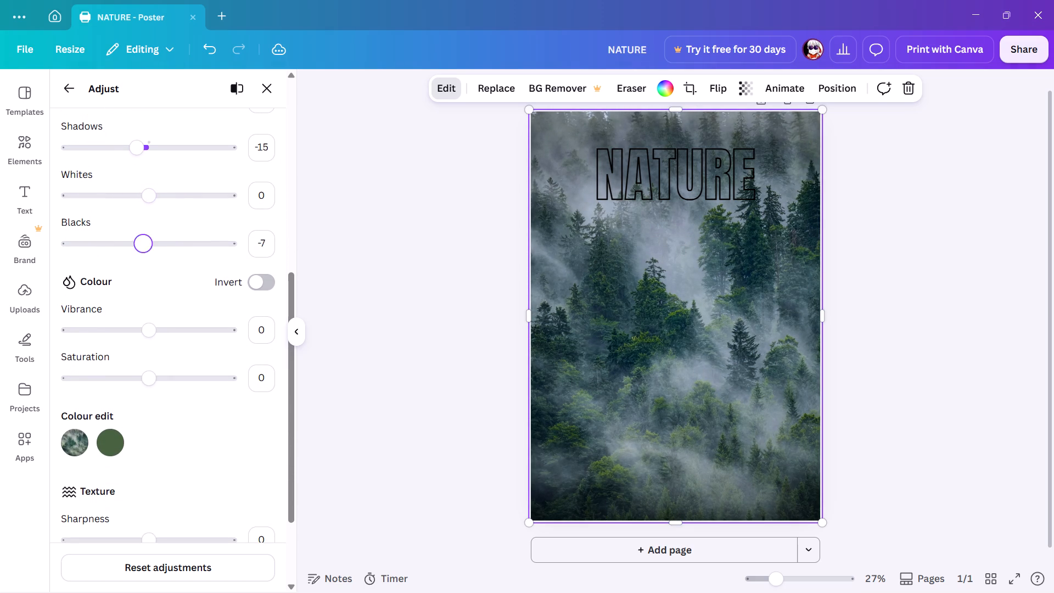
{"action": "left_click_drag", "start_coordinate": [143, 239], "coordinate": [168, 254]}
{"action": "left_click_drag", "start_coordinate": [168, 254], "coordinate": [172, 255]}
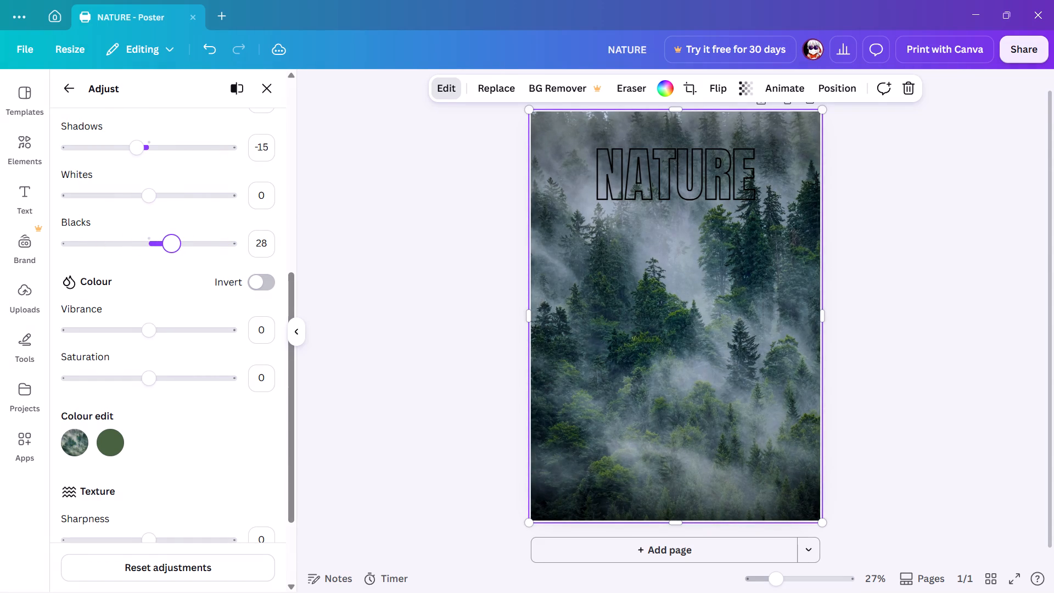
{"action": "left_click_drag", "start_coordinate": [172, 255], "coordinate": [162, 253]}
{"action": "left_click_drag", "start_coordinate": [162, 253], "coordinate": [163, 253]}
Increase the forest background image's colour saturation to 42.
{"action": "scroll", "coordinate": [163, 253], "scroll_direction": "down", "scroll_amount": 2}
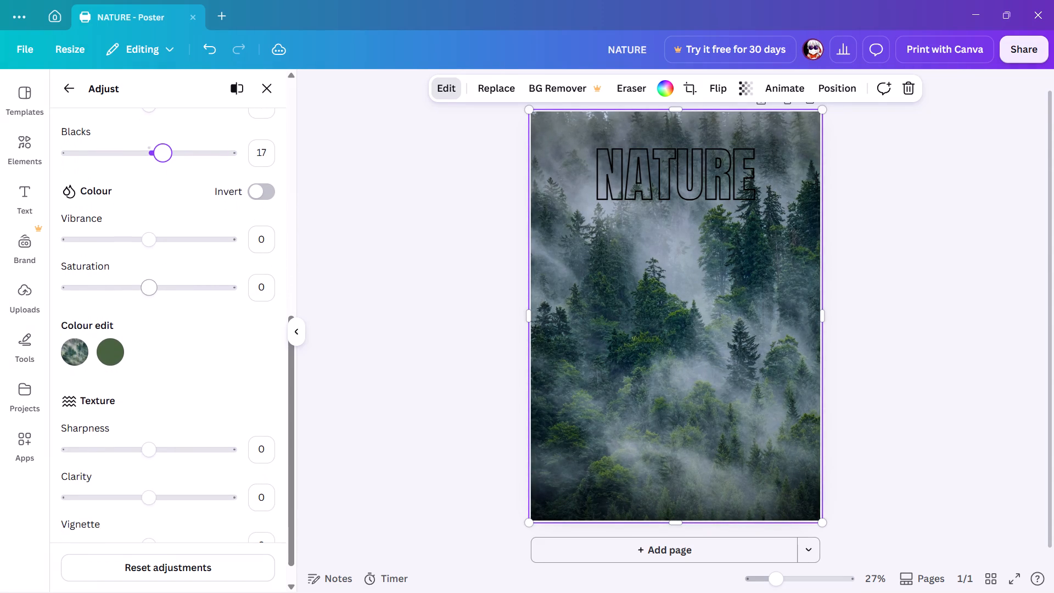
{"action": "left_click_drag", "start_coordinate": [156, 283], "coordinate": [186, 283]}
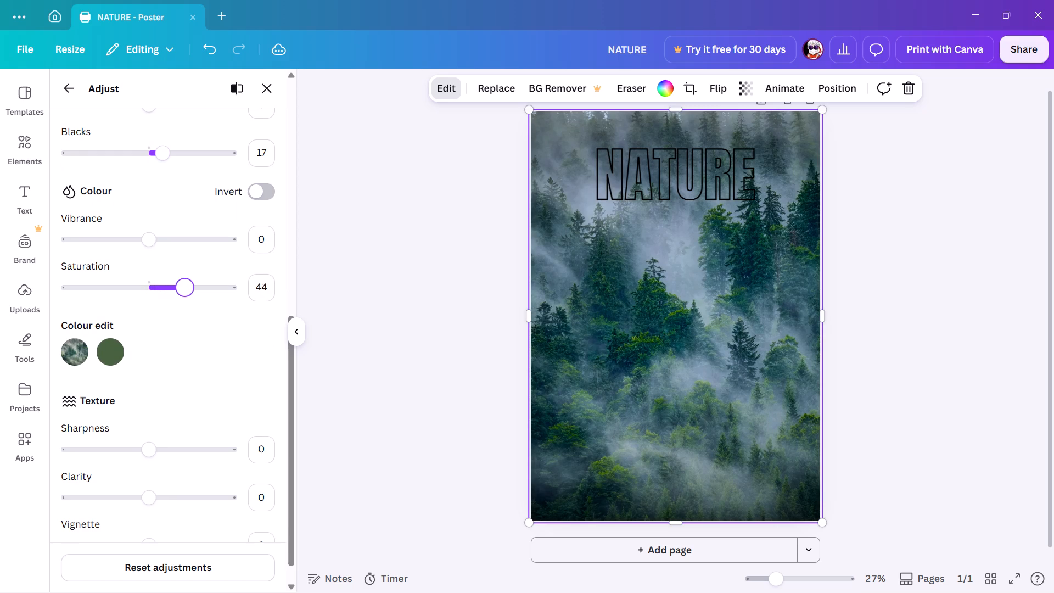
{"action": "left_click_drag", "start_coordinate": [186, 283], "coordinate": [185, 282]}
{"action": "left_click_drag", "start_coordinate": [185, 282], "coordinate": [184, 283]}
Compare vibrance values from -100 to 48 on the forest background image and set the vibrance to -65.
{"action": "left_click_drag", "start_coordinate": [152, 232], "coordinate": [189, 239]}
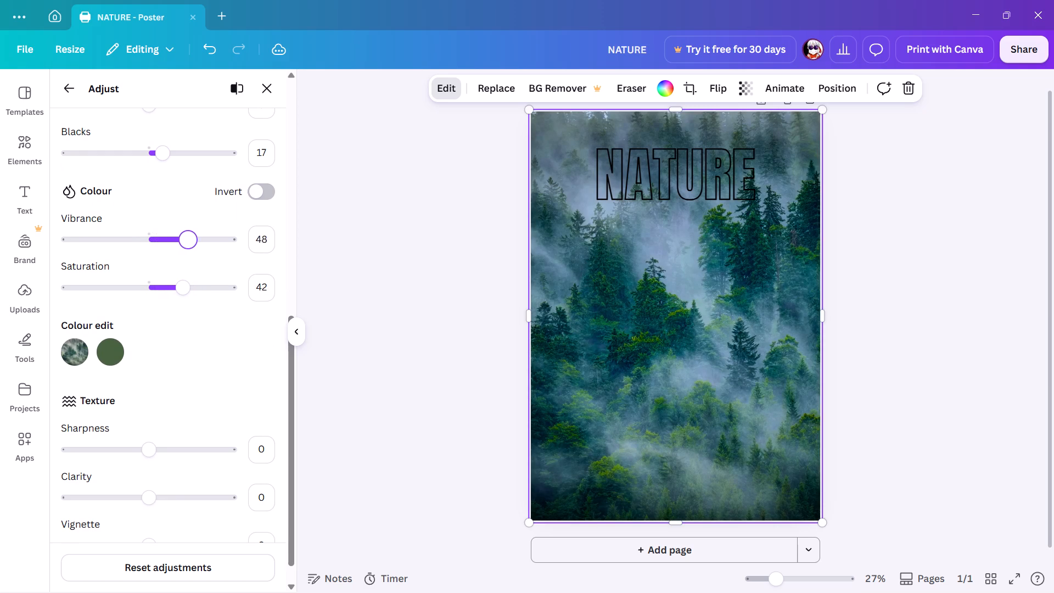
{"action": "left_click_drag", "start_coordinate": [189, 239], "coordinate": [128, 243]}
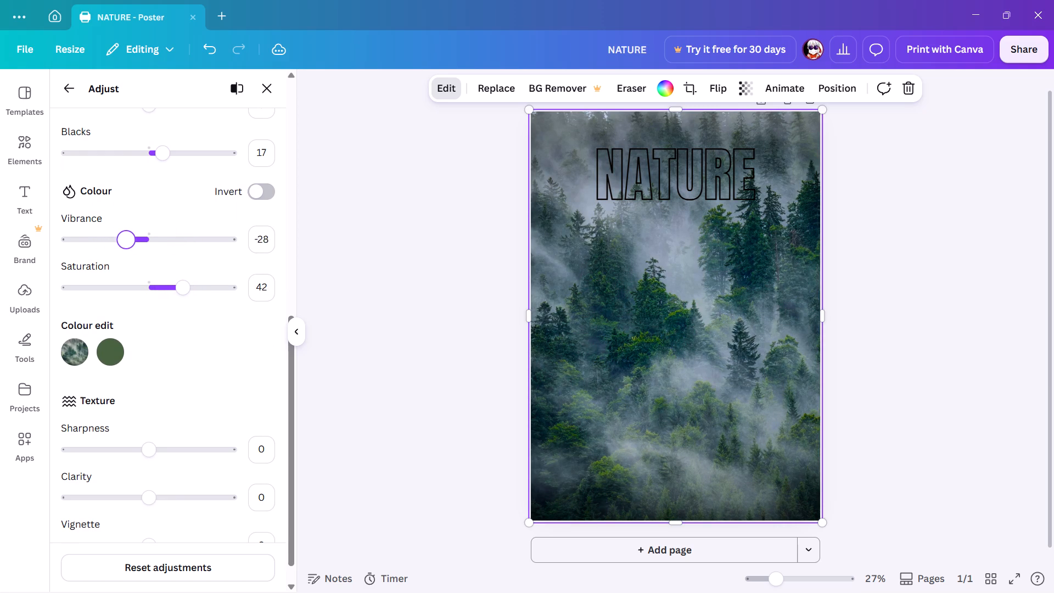
{"action": "left_click_drag", "start_coordinate": [128, 243], "coordinate": [173, 250]}
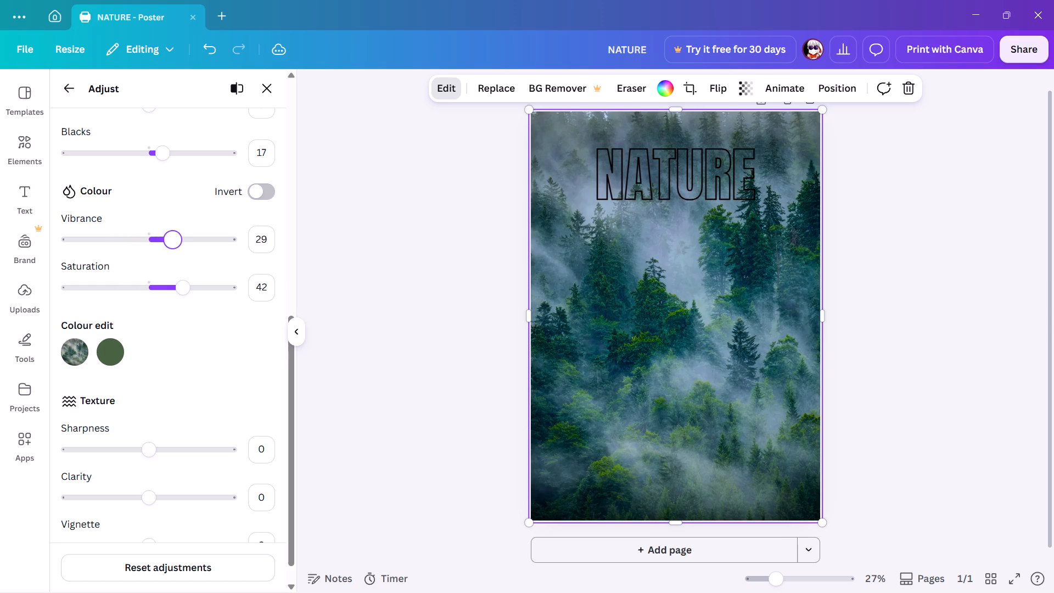
{"action": "left_click_drag", "start_coordinate": [173, 250], "coordinate": [145, 255]}
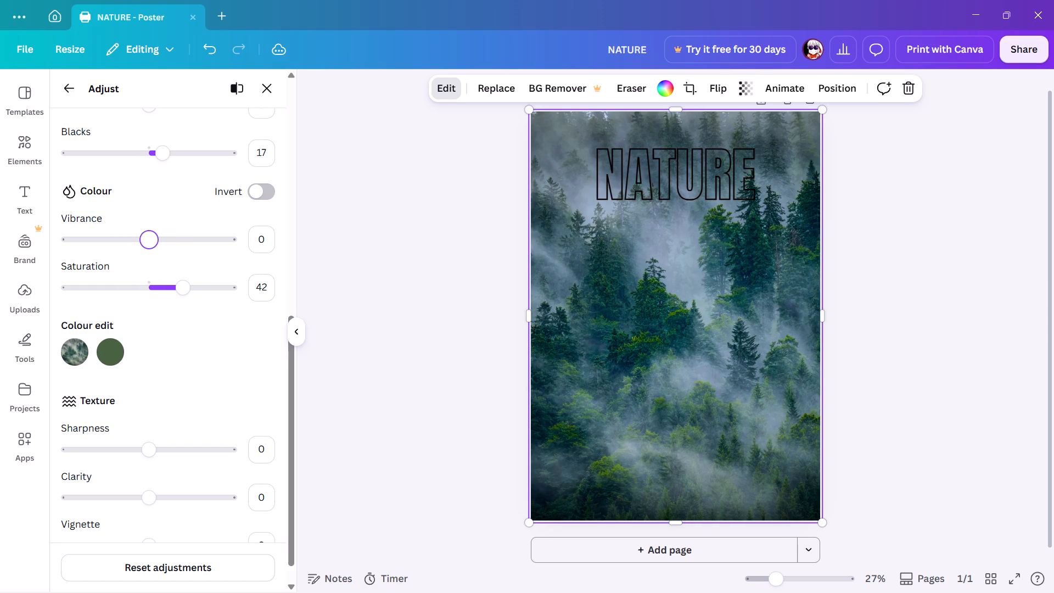
{"action": "left_click_drag", "start_coordinate": [145, 255], "coordinate": [7, 264]}
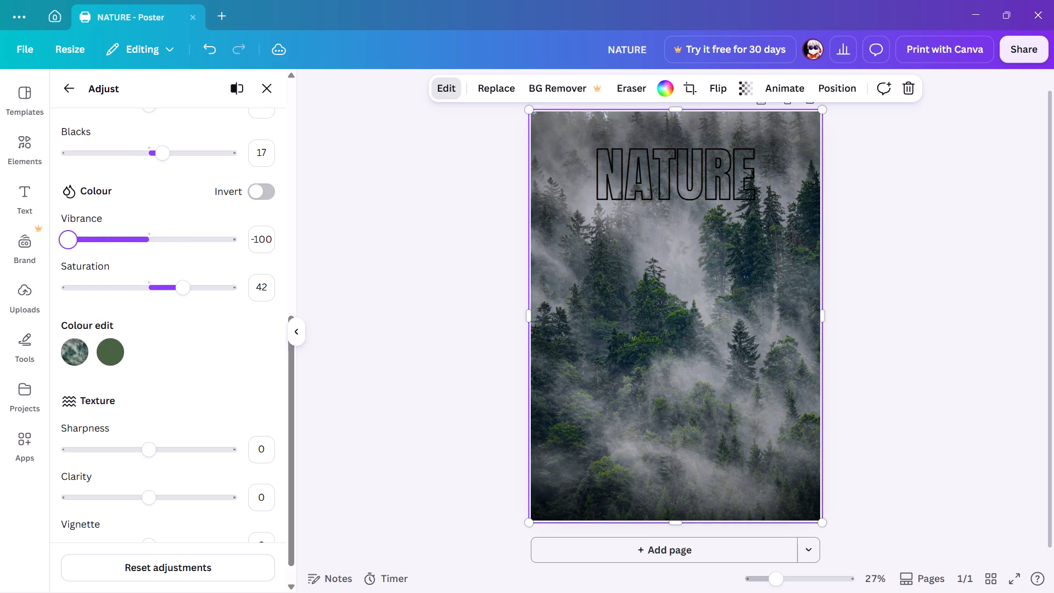
{"action": "left_click_drag", "start_coordinate": [7, 264], "coordinate": [97, 270]}
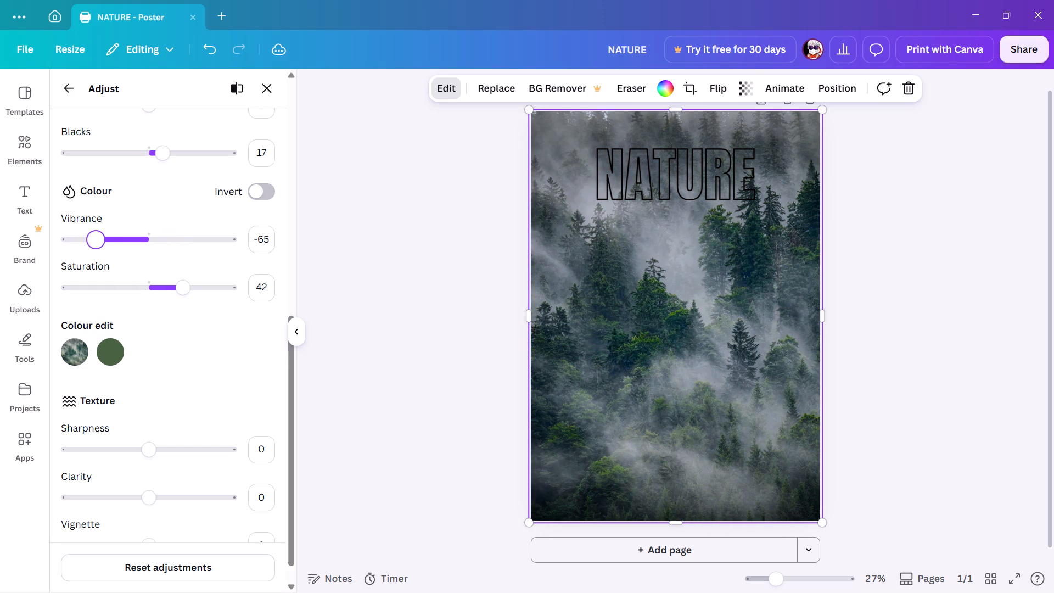
Set the forest background image's vibrance to -54.
{"action": "left_click_drag", "start_coordinate": [97, 270], "coordinate": [104, 268]}
Set the forest background image's sharpness to -11, comparing values of -37 and -2.
{"action": "scroll", "coordinate": [145, 318], "scroll_direction": "down", "scroll_amount": 2}
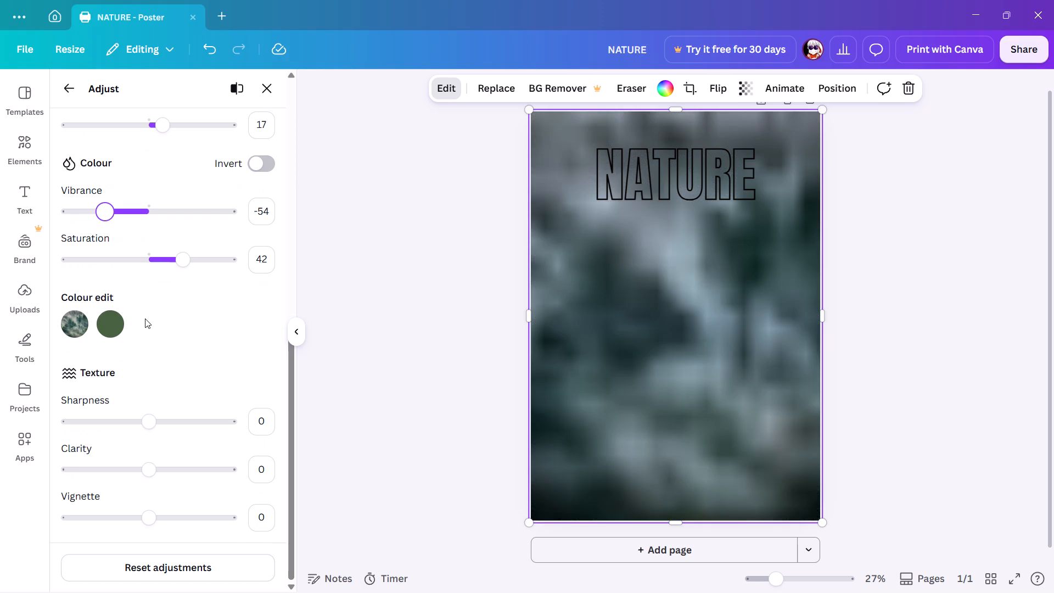
{"action": "scroll", "coordinate": [145, 318], "scroll_direction": "down", "scroll_amount": 2}
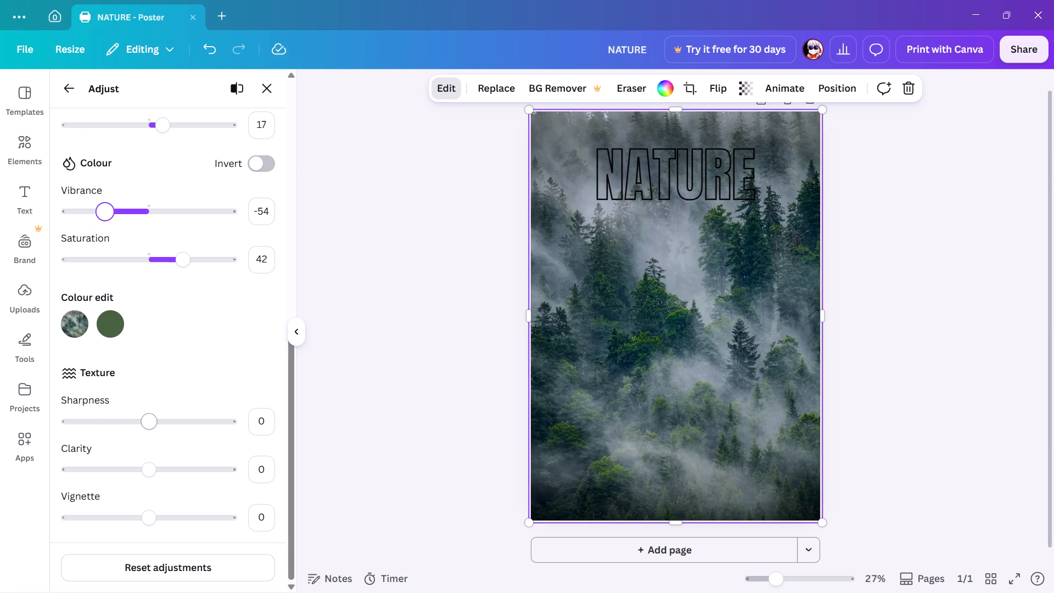
{"action": "left_click_drag", "start_coordinate": [153, 424], "coordinate": [116, 424]}
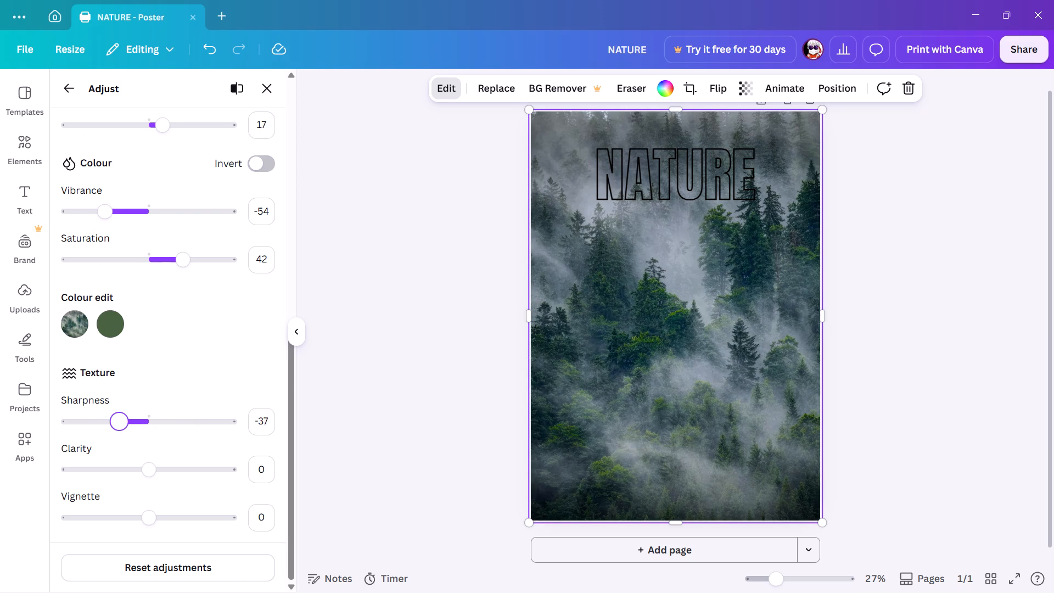
{"action": "left_click_drag", "start_coordinate": [116, 424], "coordinate": [147, 429]}
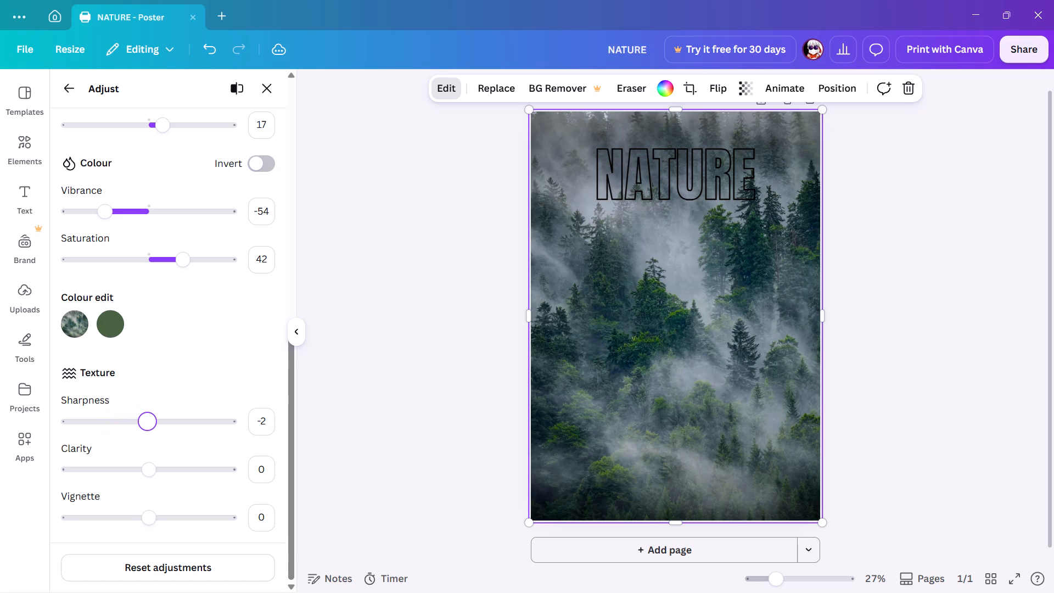
{"action": "left_click_drag", "start_coordinate": [147, 429], "coordinate": [140, 430]}
{"action": "scroll", "coordinate": [140, 430], "scroll_direction": "down", "scroll_amount": 2}
Raise the forest background image's clarity to 12.
{"action": "left_click_drag", "start_coordinate": [147, 469], "coordinate": [159, 471]}
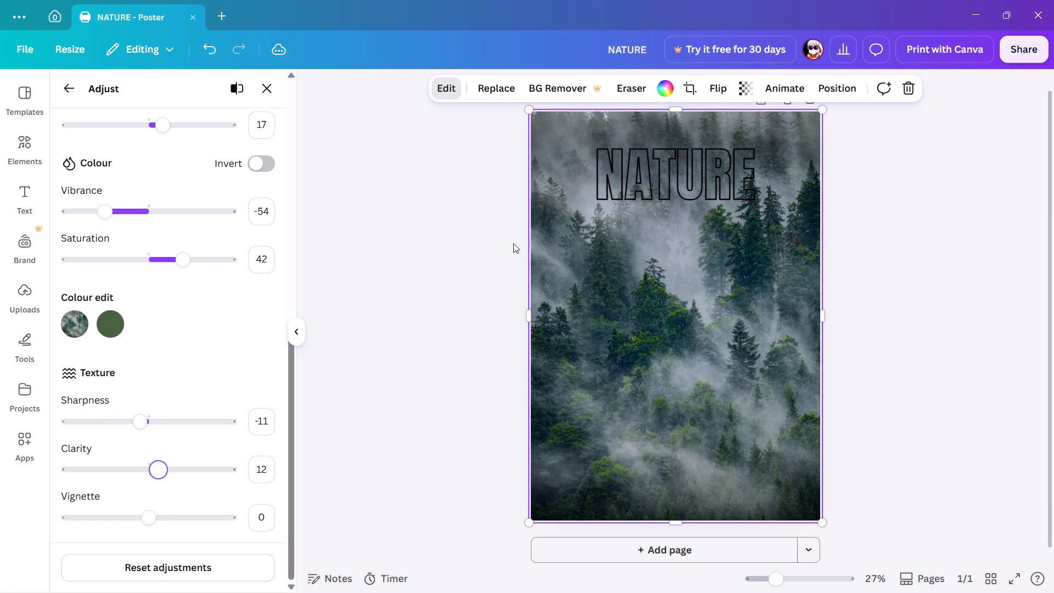
{"action": "left_click", "coordinate": [152, 513]}
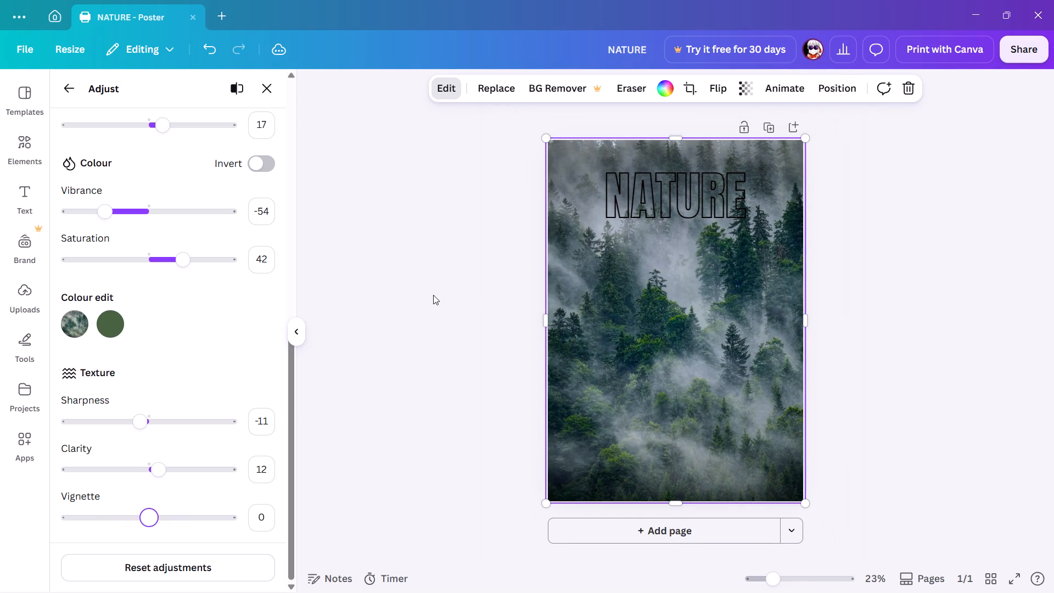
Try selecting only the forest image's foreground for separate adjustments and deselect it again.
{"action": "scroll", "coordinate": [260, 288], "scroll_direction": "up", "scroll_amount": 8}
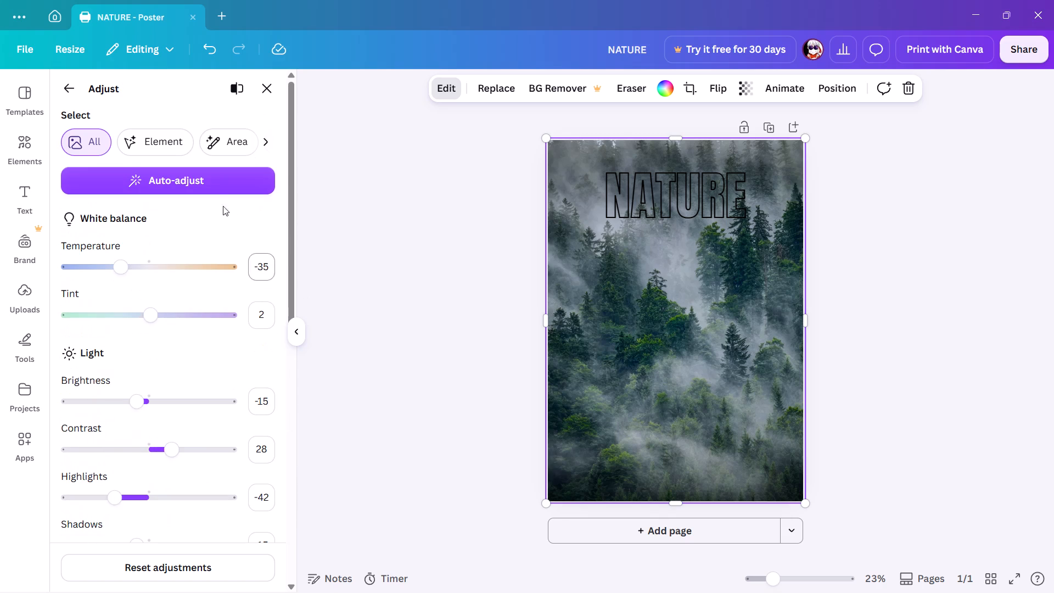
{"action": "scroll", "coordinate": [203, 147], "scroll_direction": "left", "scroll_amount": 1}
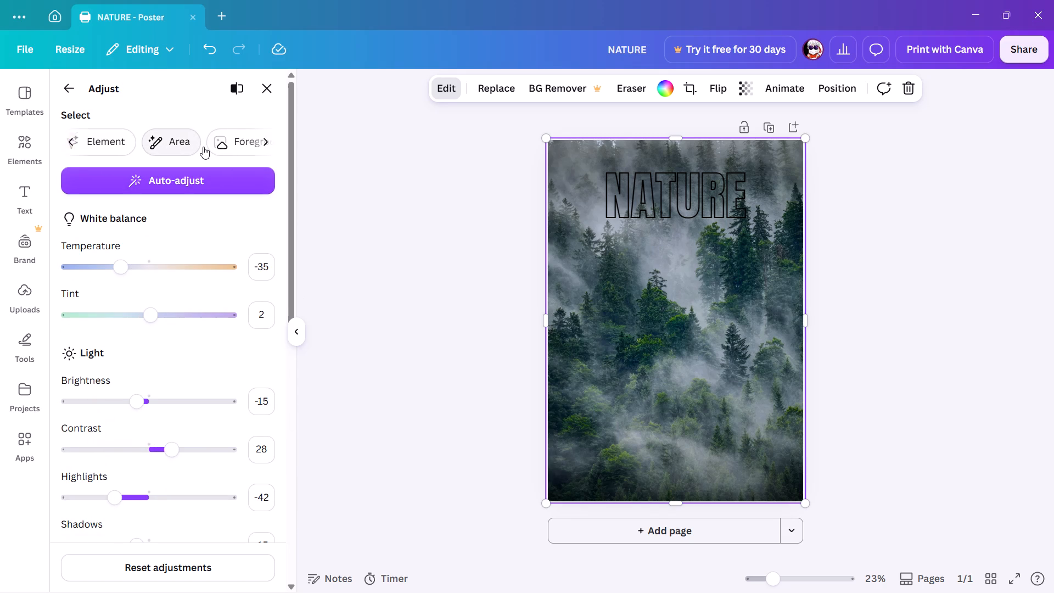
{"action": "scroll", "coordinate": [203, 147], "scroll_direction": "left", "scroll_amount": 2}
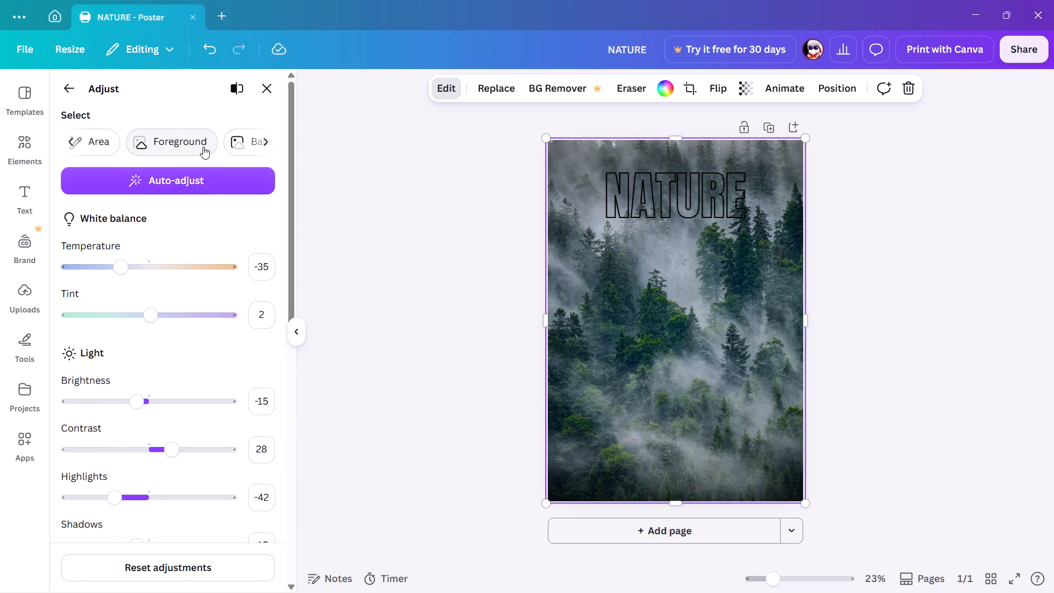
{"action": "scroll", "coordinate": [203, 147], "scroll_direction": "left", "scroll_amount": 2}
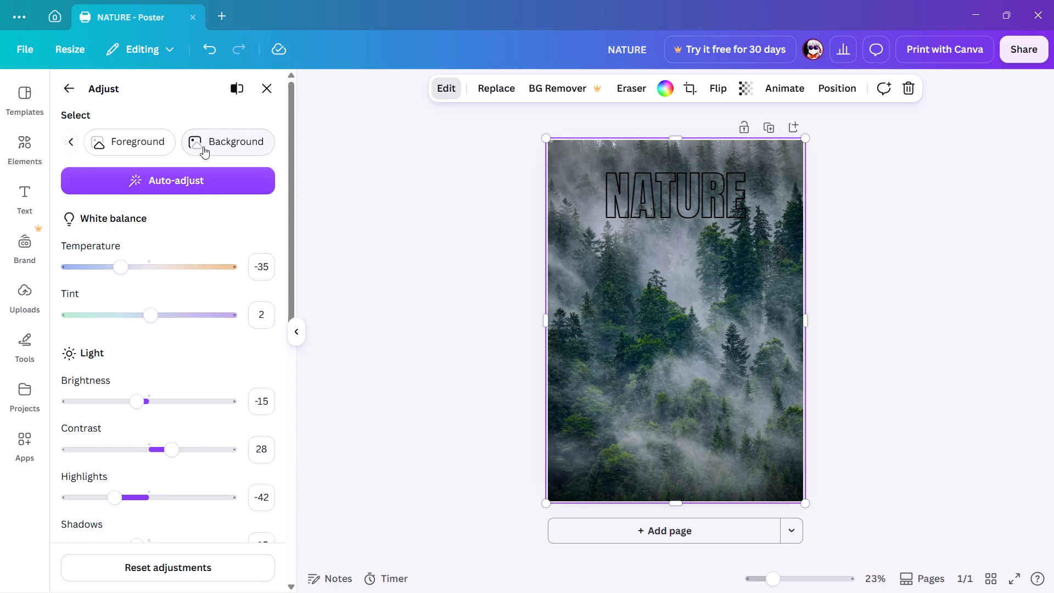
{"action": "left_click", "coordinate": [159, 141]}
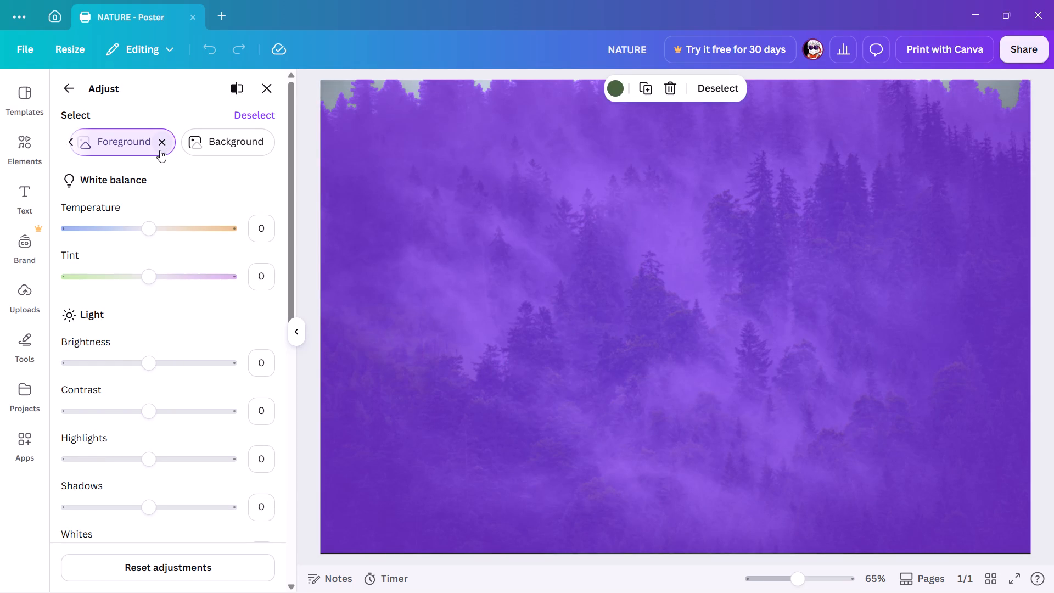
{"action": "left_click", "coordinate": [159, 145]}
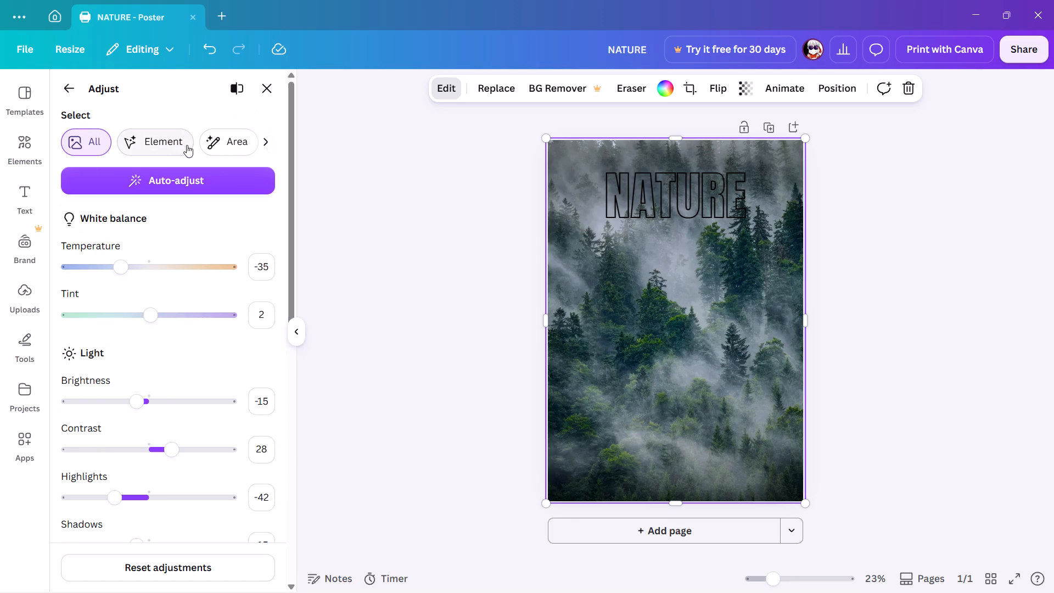
Review the forest background image's white balance, light, colour and texture adjustments.
{"action": "scroll", "coordinate": [177, 238], "scroll_direction": "down", "scroll_amount": 1}
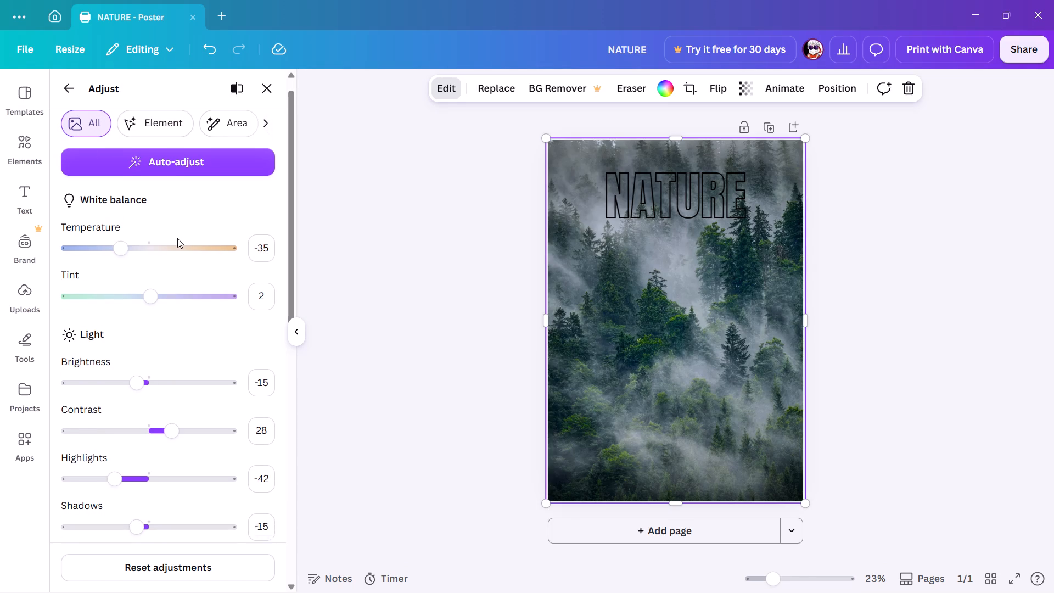
{"action": "scroll", "coordinate": [177, 238], "scroll_direction": "down", "scroll_amount": 3}
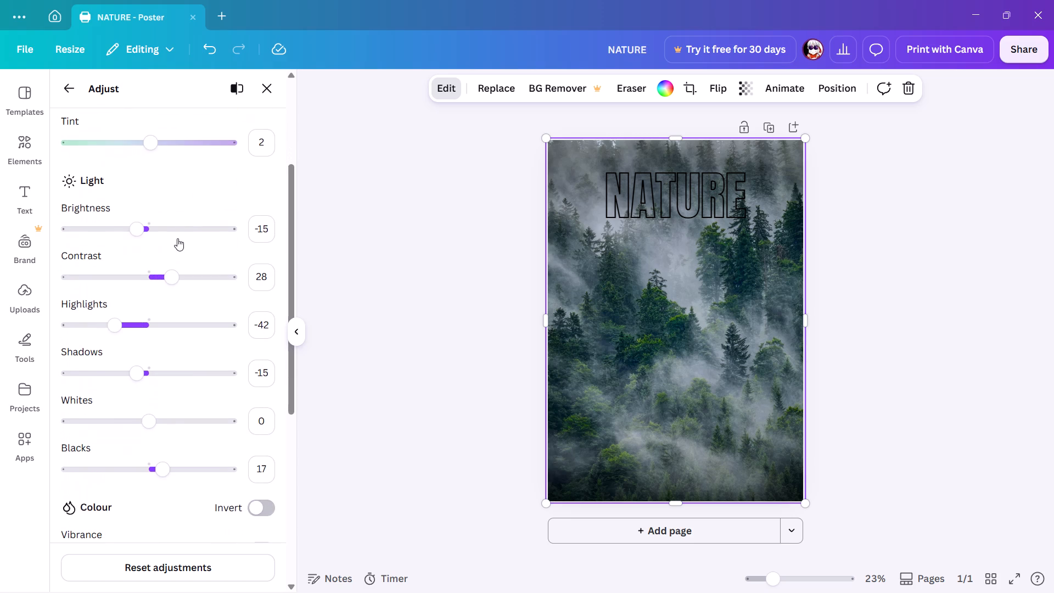
{"action": "scroll", "coordinate": [147, 370], "scroll_direction": "down", "scroll_amount": 5}
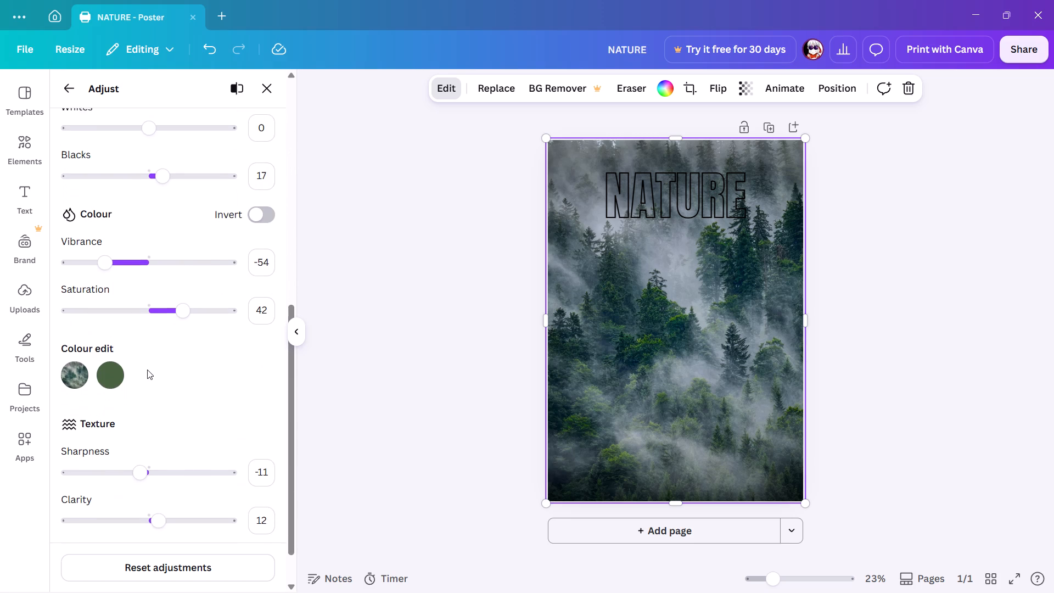
{"action": "scroll", "coordinate": [147, 370], "scroll_direction": "down", "scroll_amount": 2}
{"action": "scroll", "coordinate": [147, 370], "scroll_direction": "right", "scroll_amount": 1}
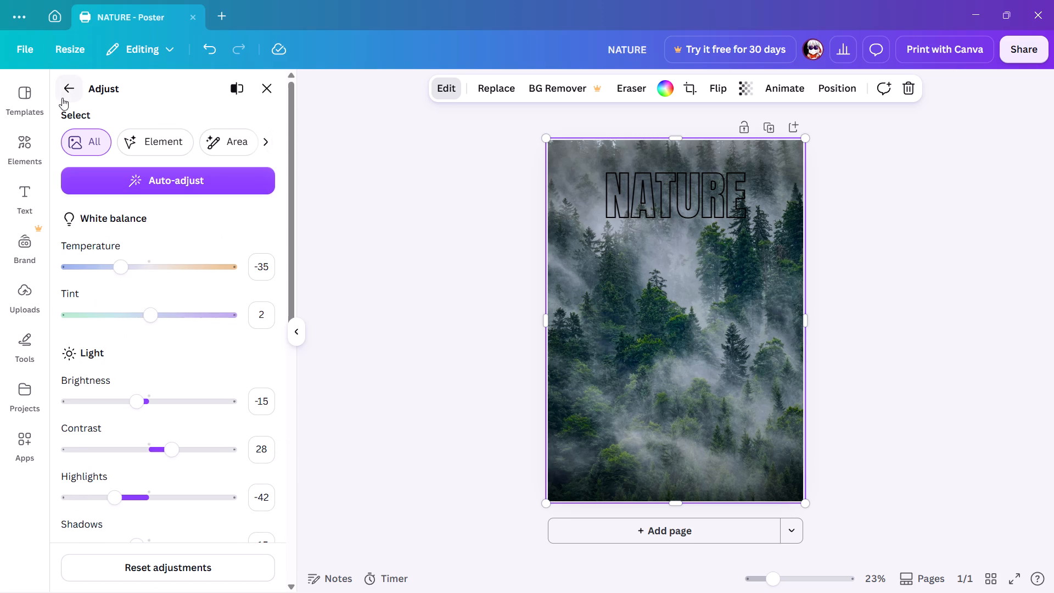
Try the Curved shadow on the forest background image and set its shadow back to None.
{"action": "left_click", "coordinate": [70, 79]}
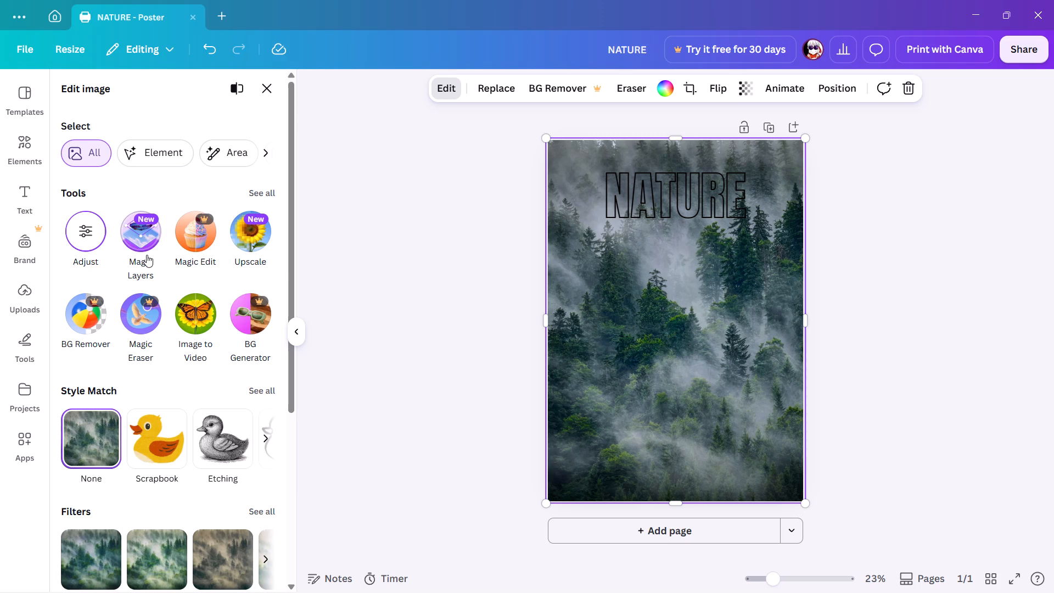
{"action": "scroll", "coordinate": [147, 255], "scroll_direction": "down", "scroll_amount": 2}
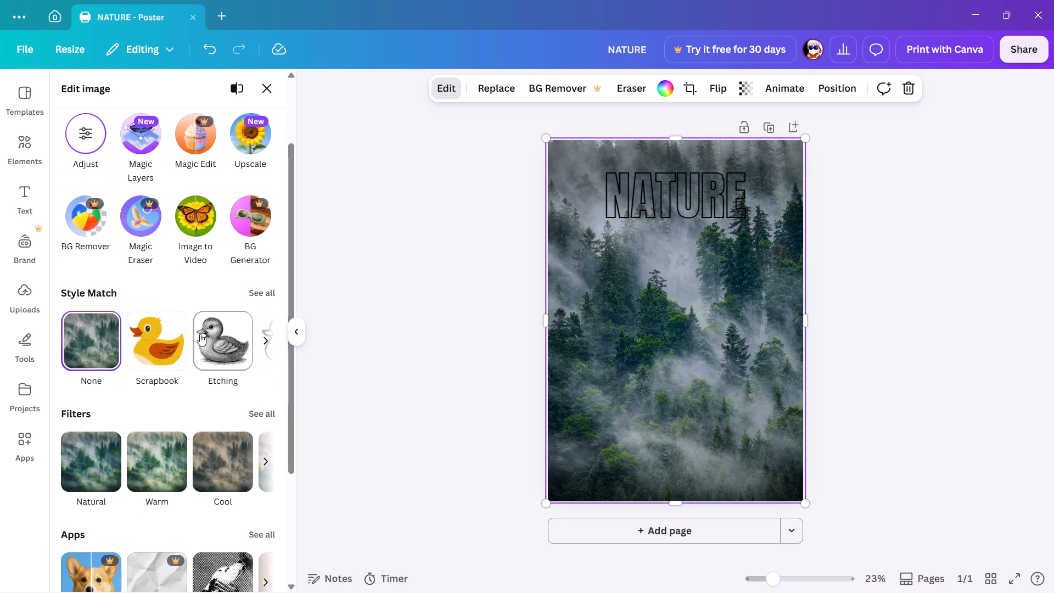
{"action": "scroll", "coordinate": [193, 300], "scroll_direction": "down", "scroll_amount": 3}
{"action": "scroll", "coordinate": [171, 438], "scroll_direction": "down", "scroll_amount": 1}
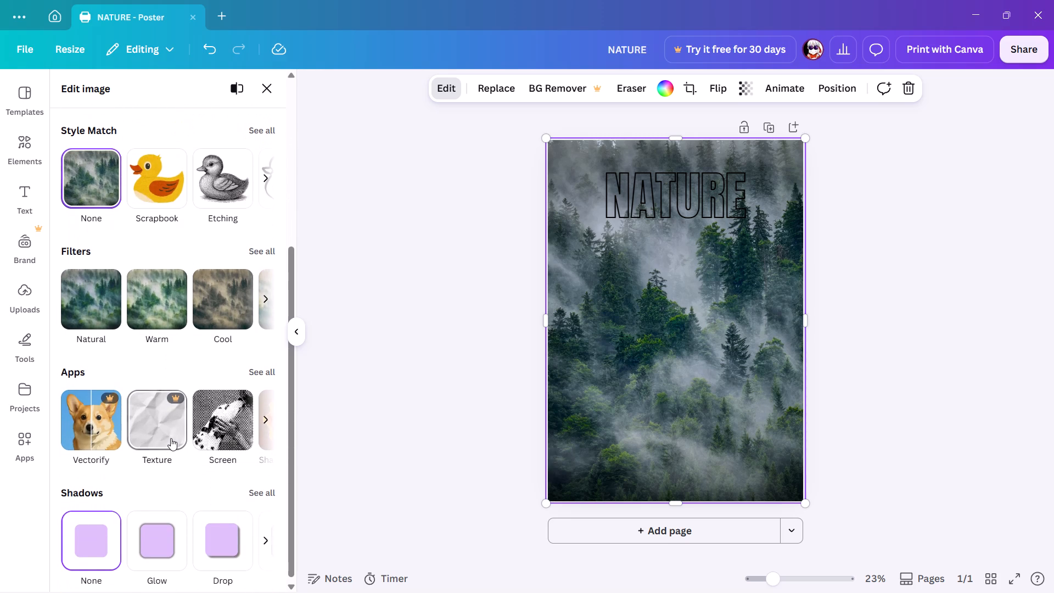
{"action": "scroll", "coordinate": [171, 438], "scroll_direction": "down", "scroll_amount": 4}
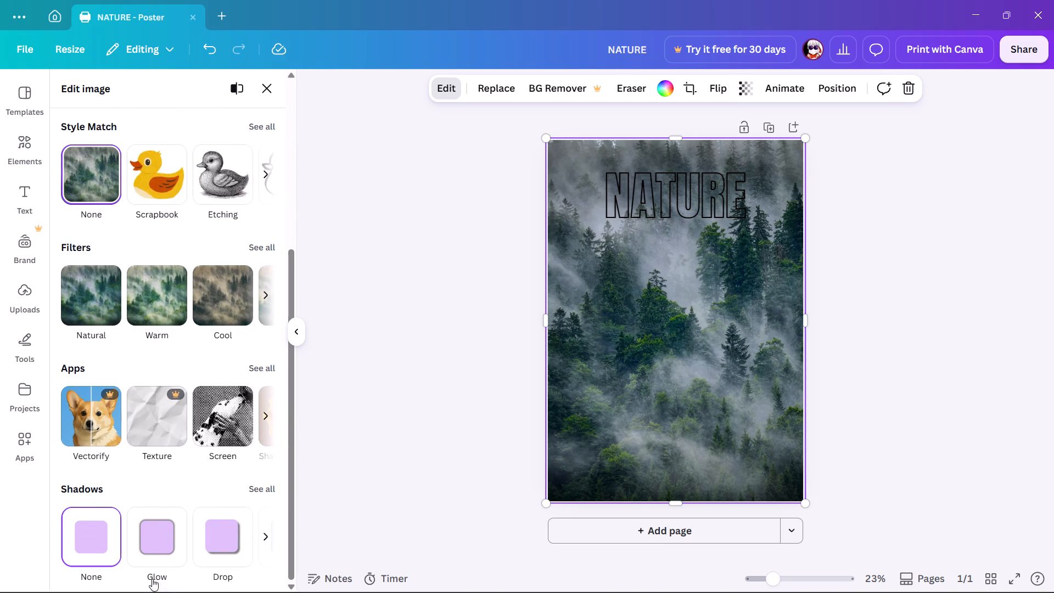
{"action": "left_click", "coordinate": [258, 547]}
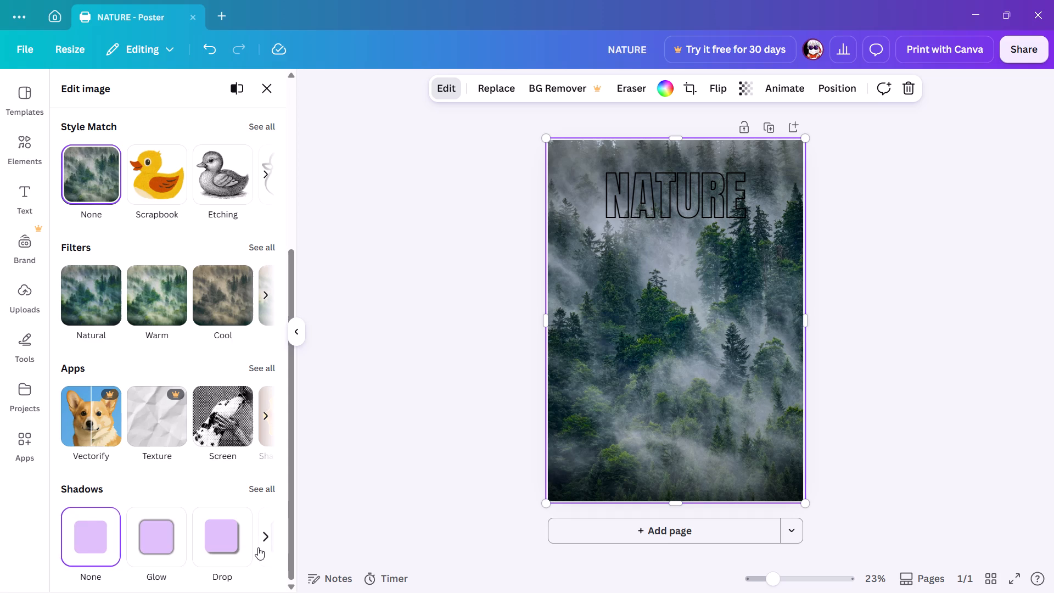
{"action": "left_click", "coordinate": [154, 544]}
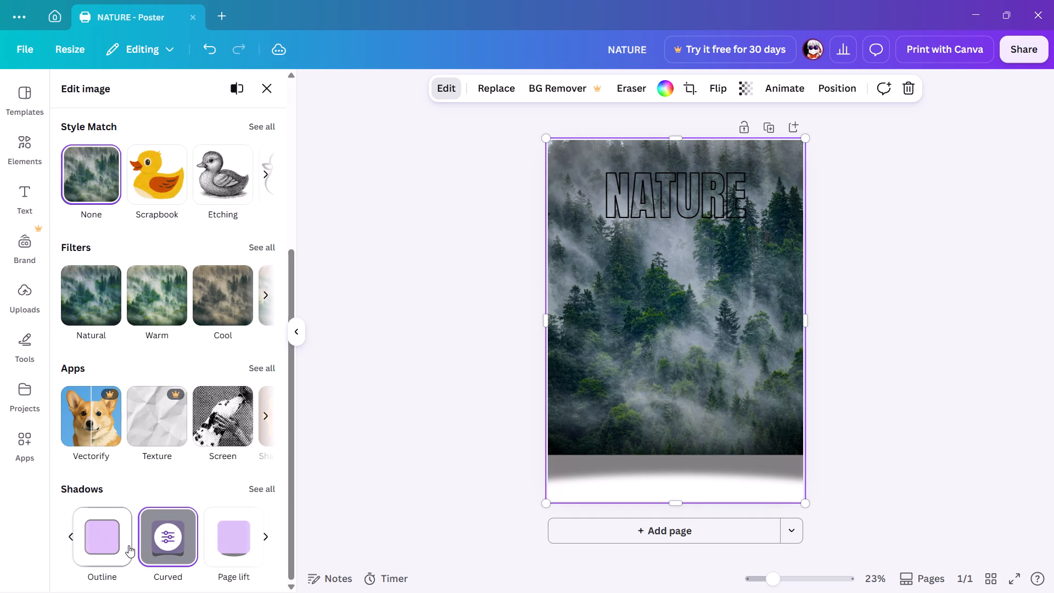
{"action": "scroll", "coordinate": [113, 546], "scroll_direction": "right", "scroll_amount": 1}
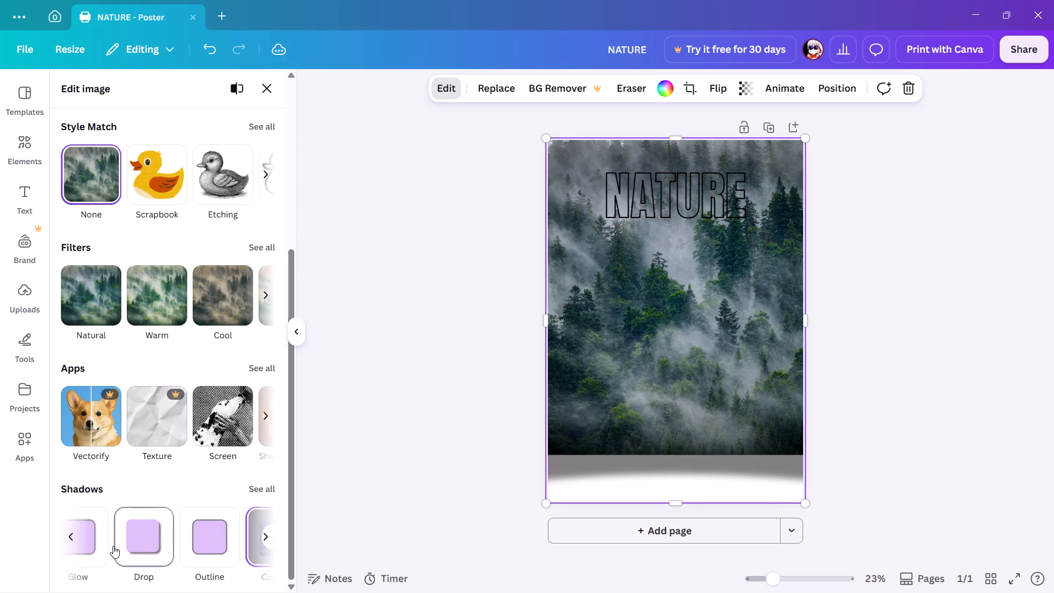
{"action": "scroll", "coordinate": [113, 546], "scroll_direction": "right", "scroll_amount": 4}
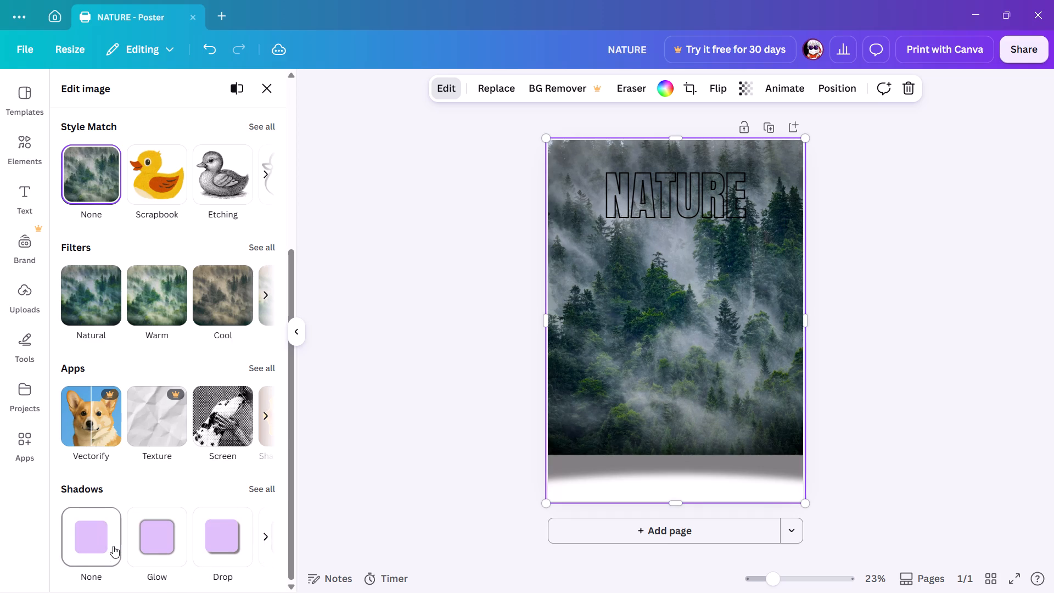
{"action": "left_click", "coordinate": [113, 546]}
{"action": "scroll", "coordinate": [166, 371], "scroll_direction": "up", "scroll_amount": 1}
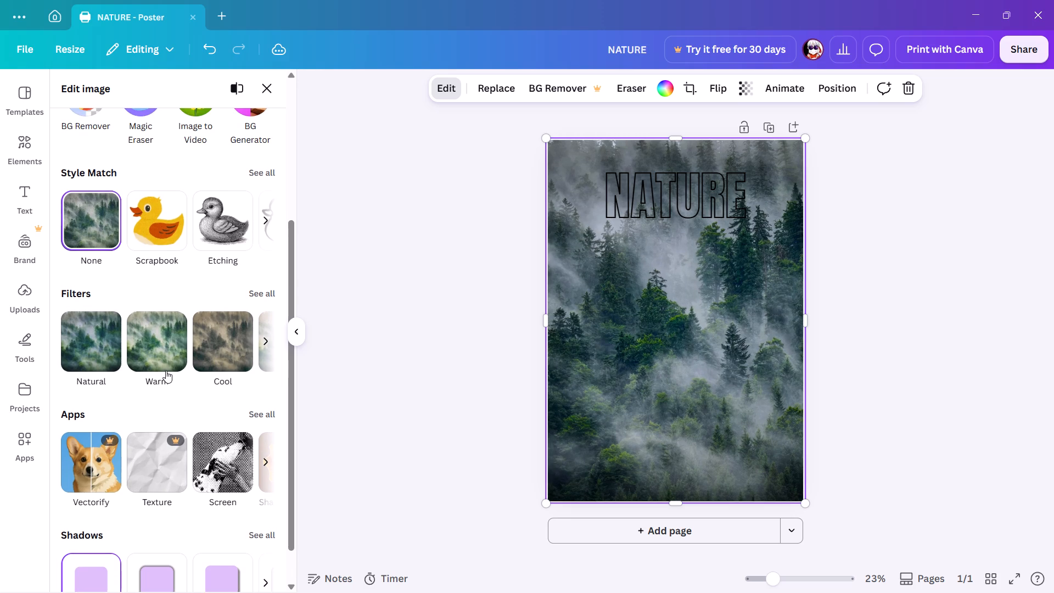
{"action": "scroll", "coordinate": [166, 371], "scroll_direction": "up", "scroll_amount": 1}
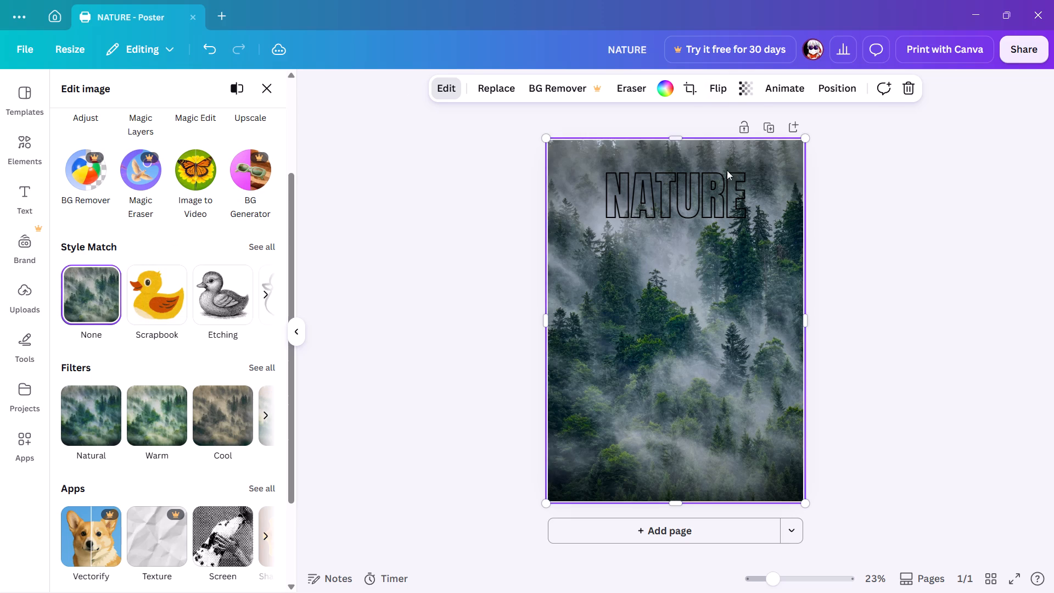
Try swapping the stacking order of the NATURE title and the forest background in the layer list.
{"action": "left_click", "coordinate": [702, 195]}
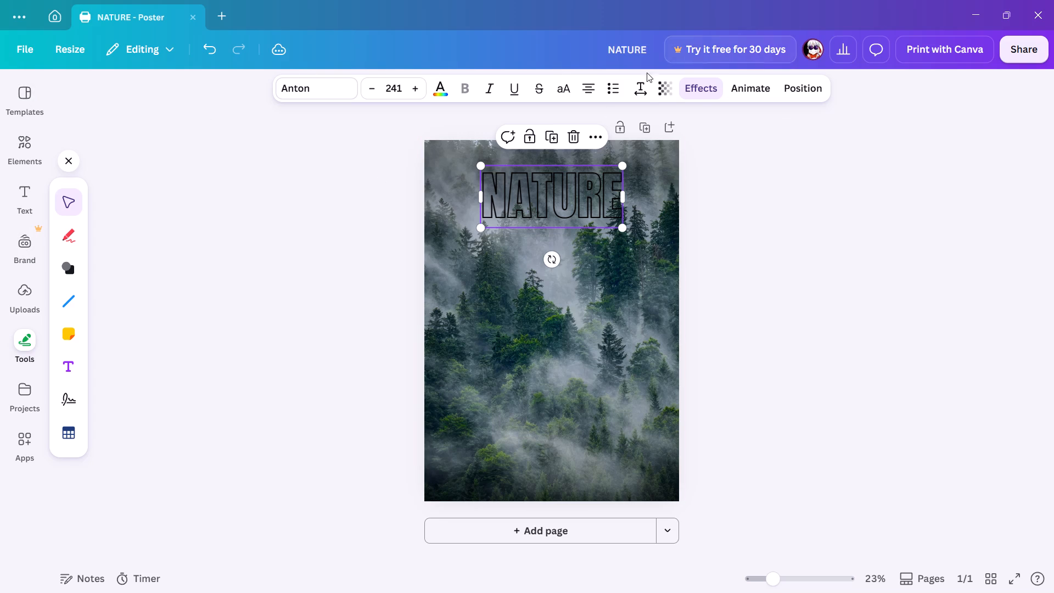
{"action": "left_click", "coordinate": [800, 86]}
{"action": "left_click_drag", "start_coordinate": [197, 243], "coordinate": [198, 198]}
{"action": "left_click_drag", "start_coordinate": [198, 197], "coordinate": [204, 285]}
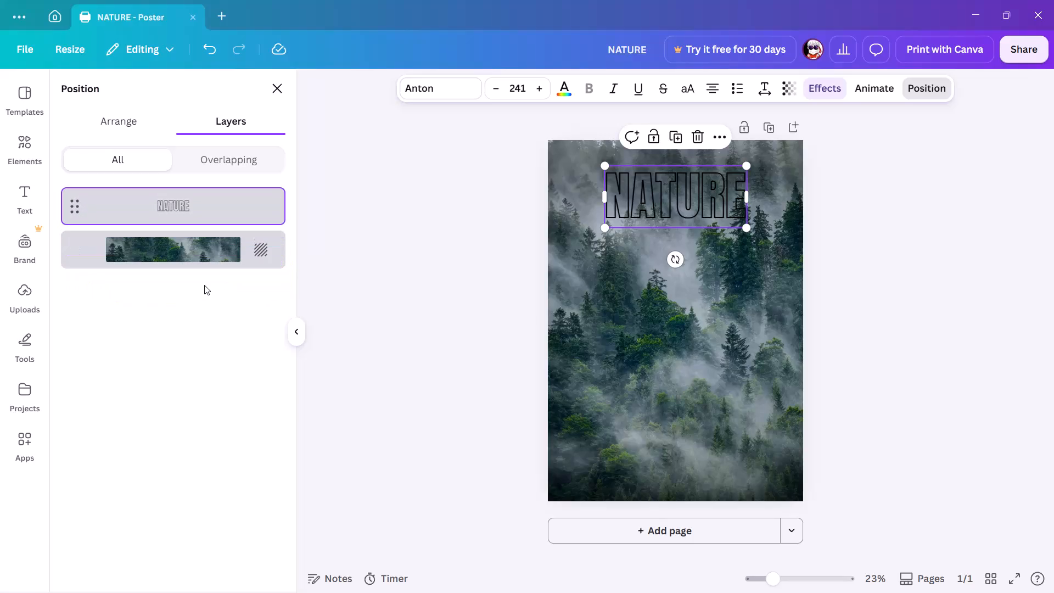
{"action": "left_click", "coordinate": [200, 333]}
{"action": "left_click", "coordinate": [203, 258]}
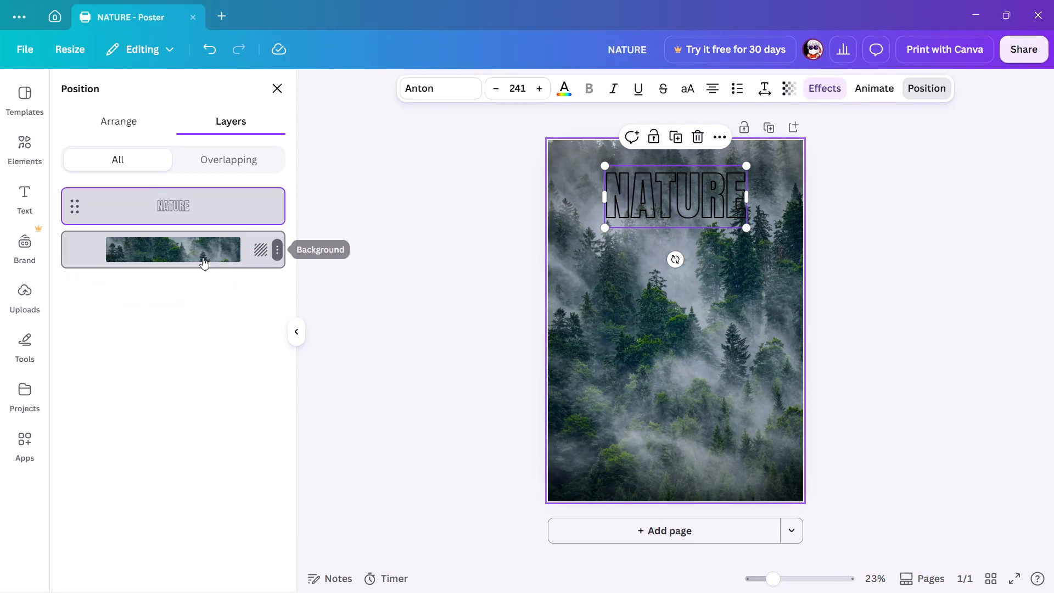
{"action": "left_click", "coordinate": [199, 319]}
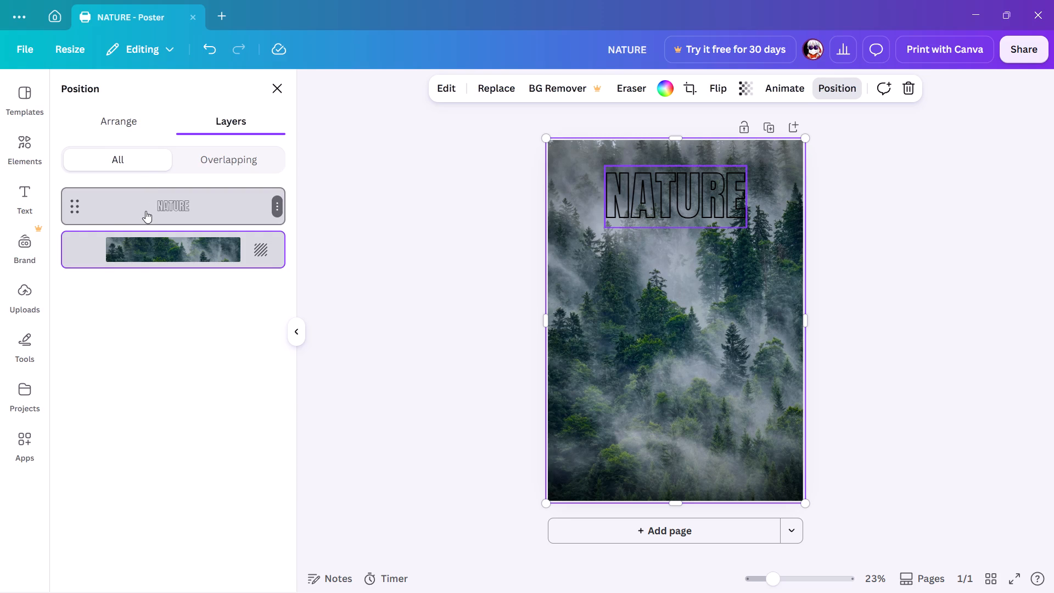
Open the available actions for the NATURE title layer.
{"action": "left_click", "coordinate": [69, 203]}
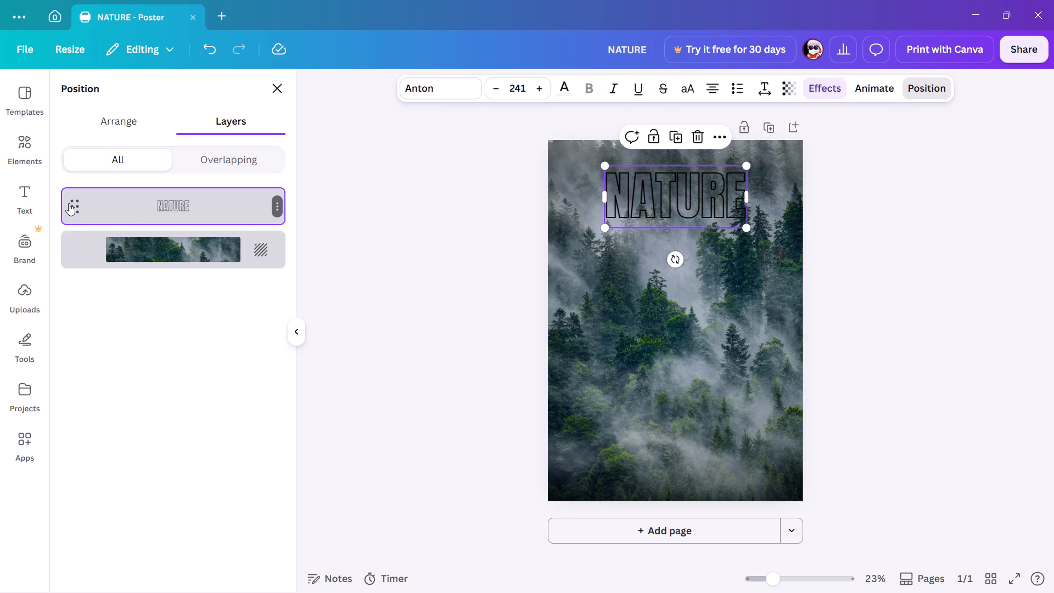
{"action": "right_click", "coordinate": [69, 203]}
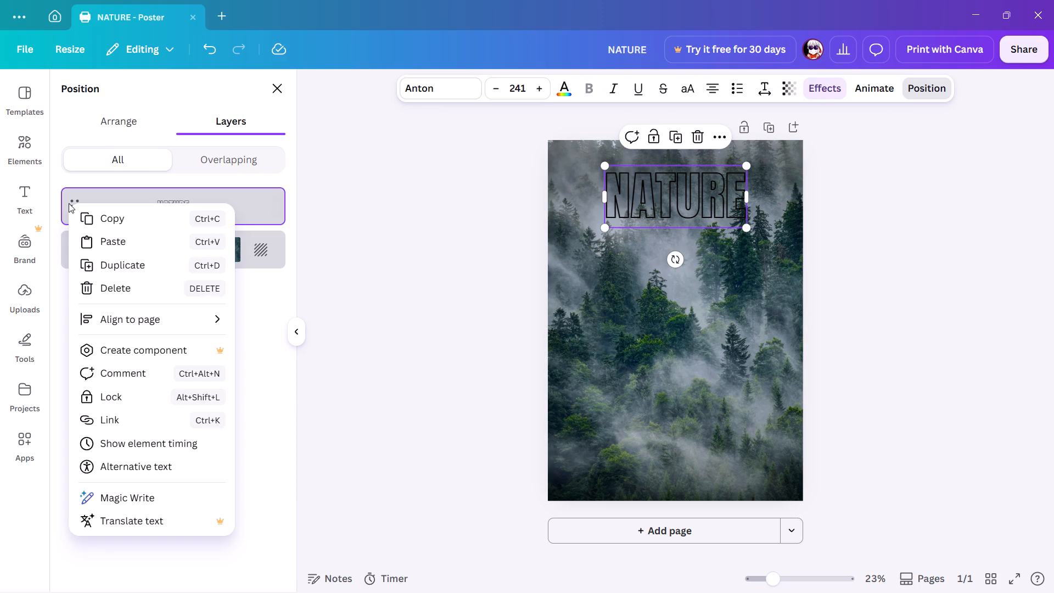
{"action": "scroll", "coordinate": [122, 388], "scroll_direction": "down", "scroll_amount": 2}
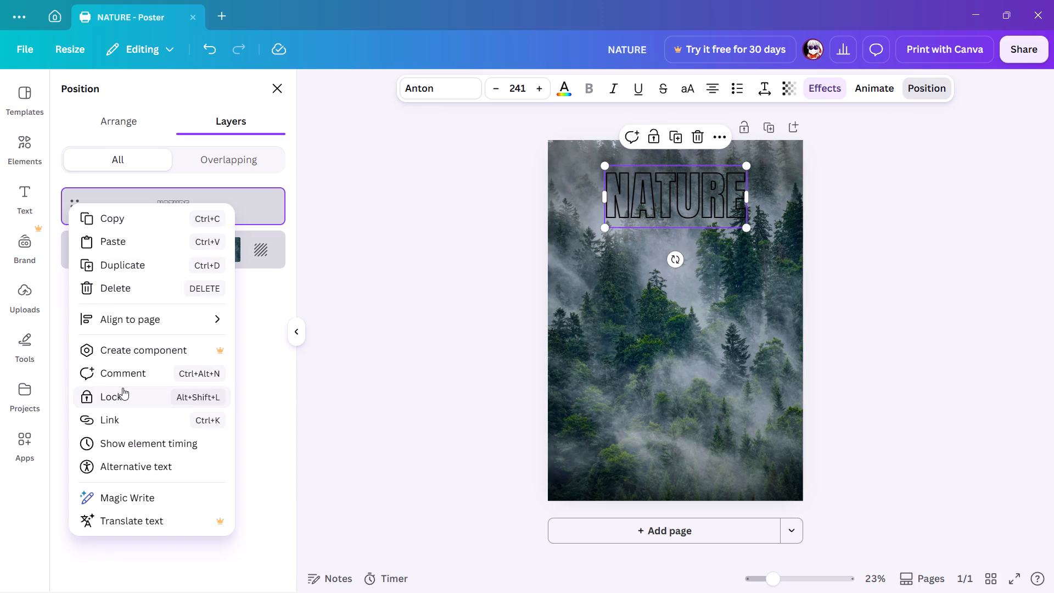
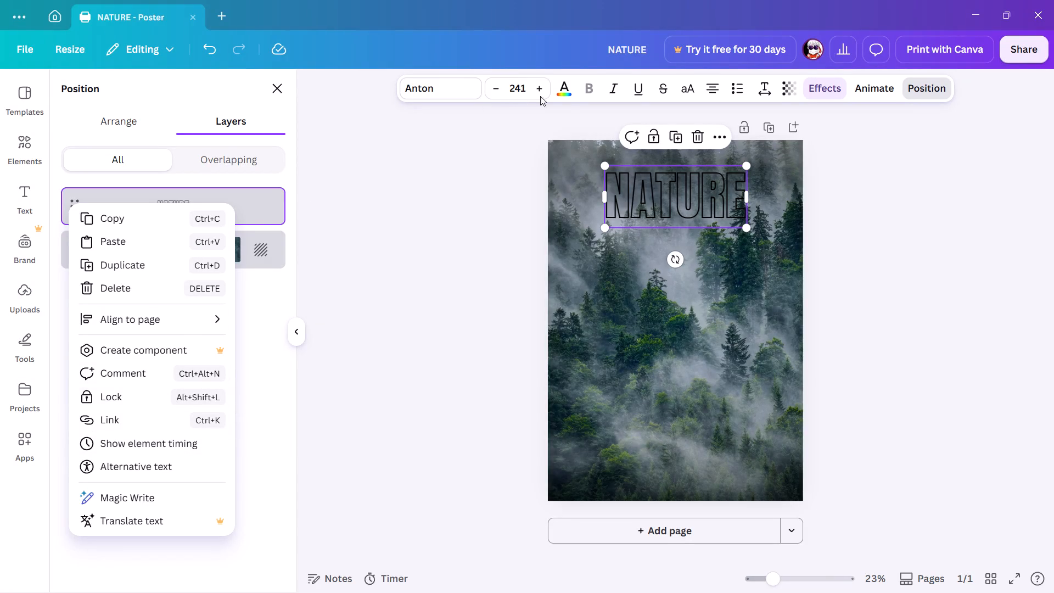
Recolour the NATURE title with the light orange default solid colour.
{"action": "left_click", "coordinate": [565, 95]}
{"action": "left_click", "coordinate": [565, 95]}
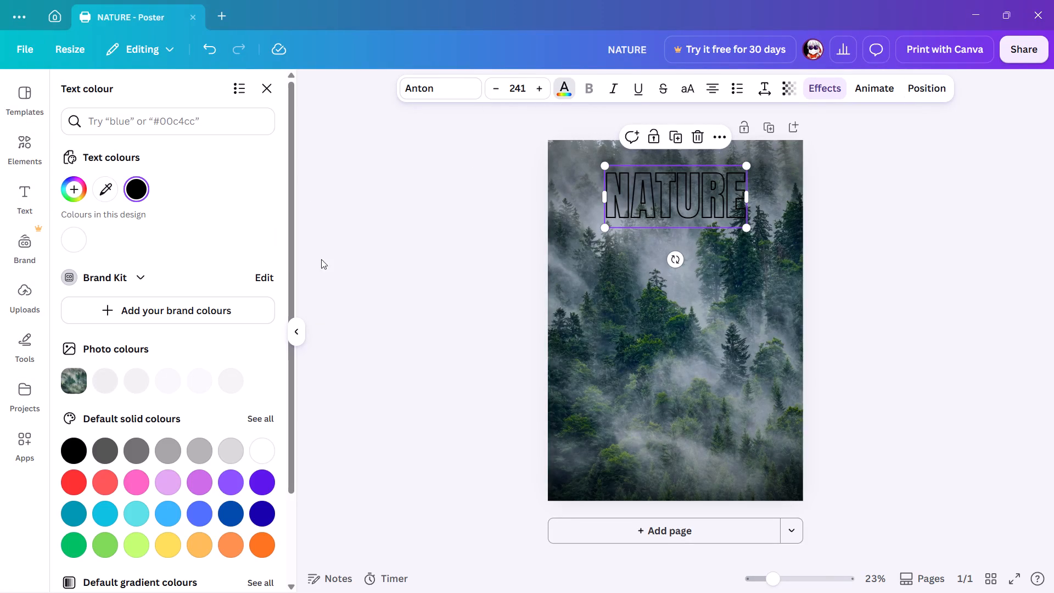
{"action": "scroll", "coordinate": [187, 468], "scroll_direction": "down", "scroll_amount": 1}
{"action": "left_click", "coordinate": [176, 473]}
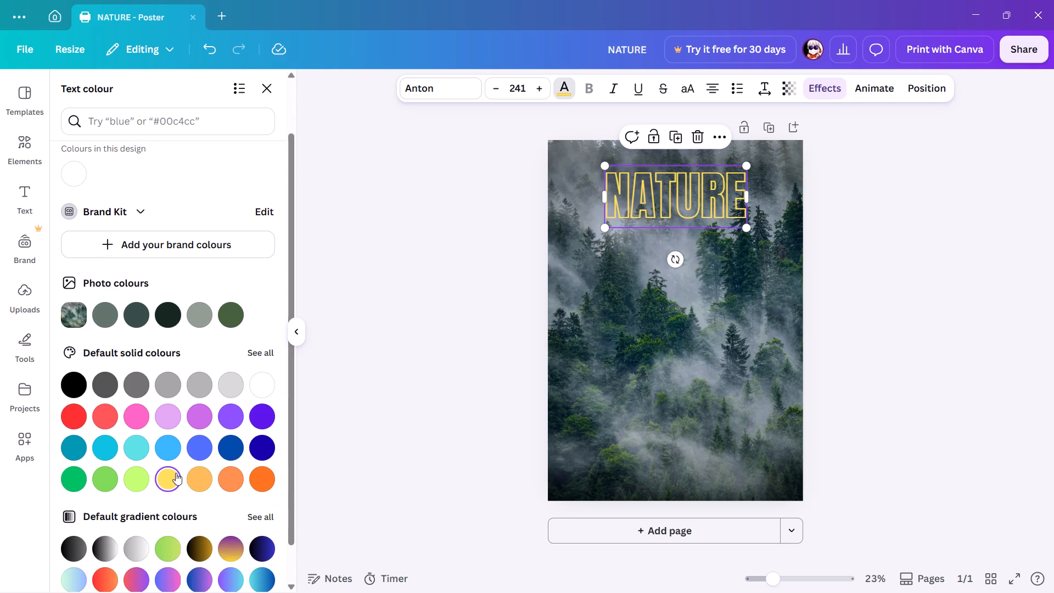
{"action": "left_click", "coordinate": [197, 479]}
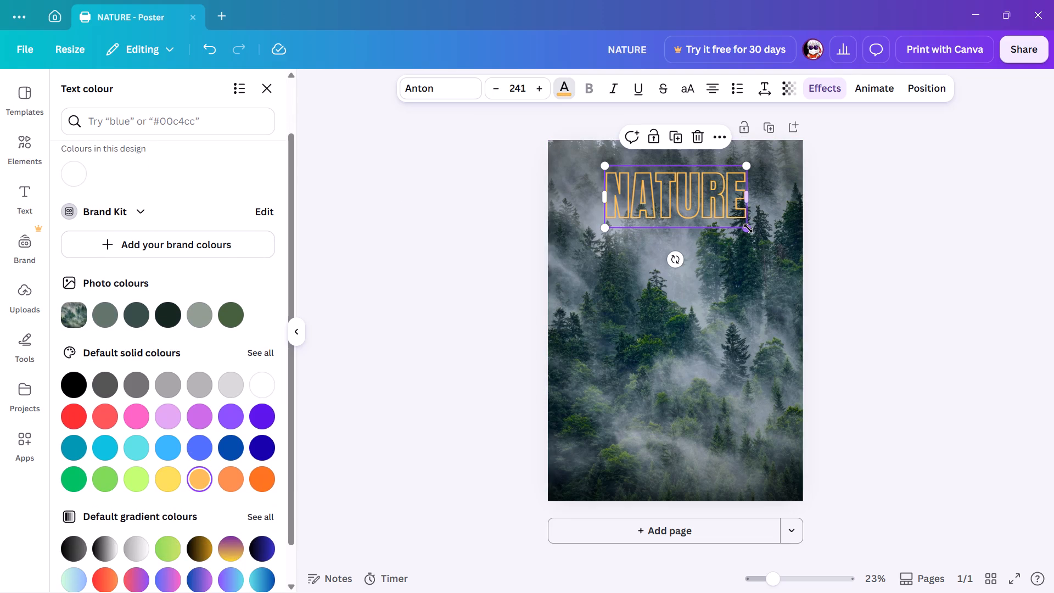
Enlarge the NATURE title to font size 267 and centre it horizontally near the top of the poster.
{"action": "left_click_drag", "start_coordinate": [748, 228], "coordinate": [763, 237]}
{"action": "left_click_drag", "start_coordinate": [710, 214], "coordinate": [709, 212]}
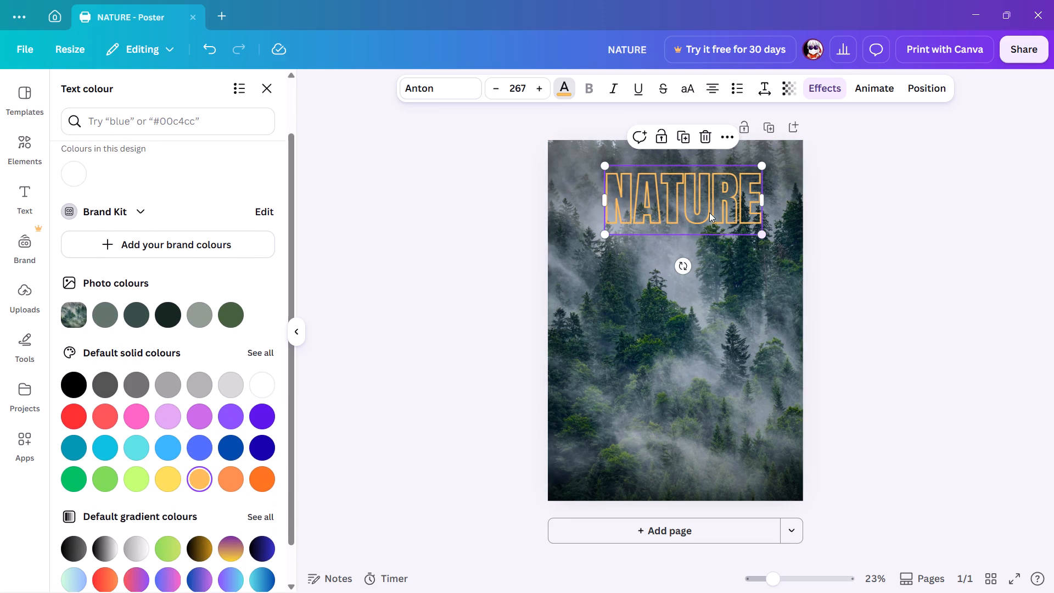
{"action": "left_click_drag", "start_coordinate": [709, 212], "coordinate": [698, 204]}
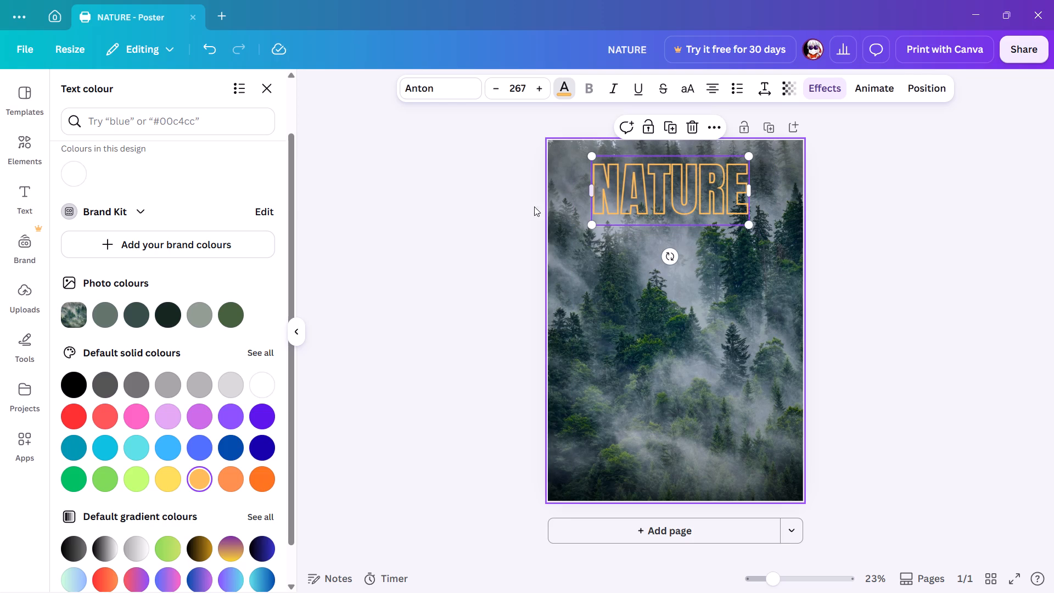
{"action": "left_click", "coordinate": [493, 207]}
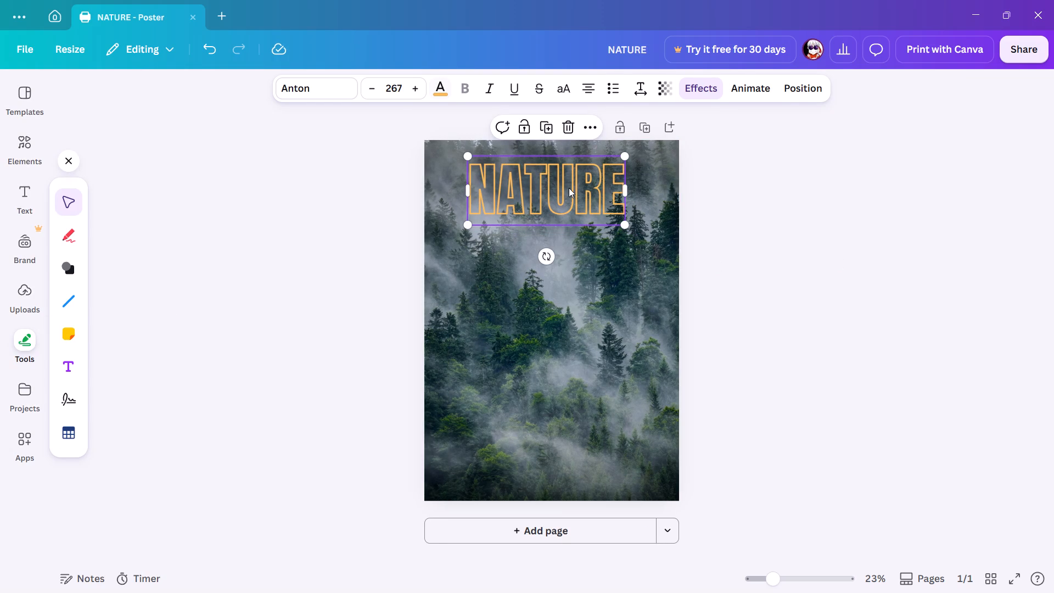
{"action": "left_click_drag", "start_coordinate": [569, 188], "coordinate": [575, 187]}
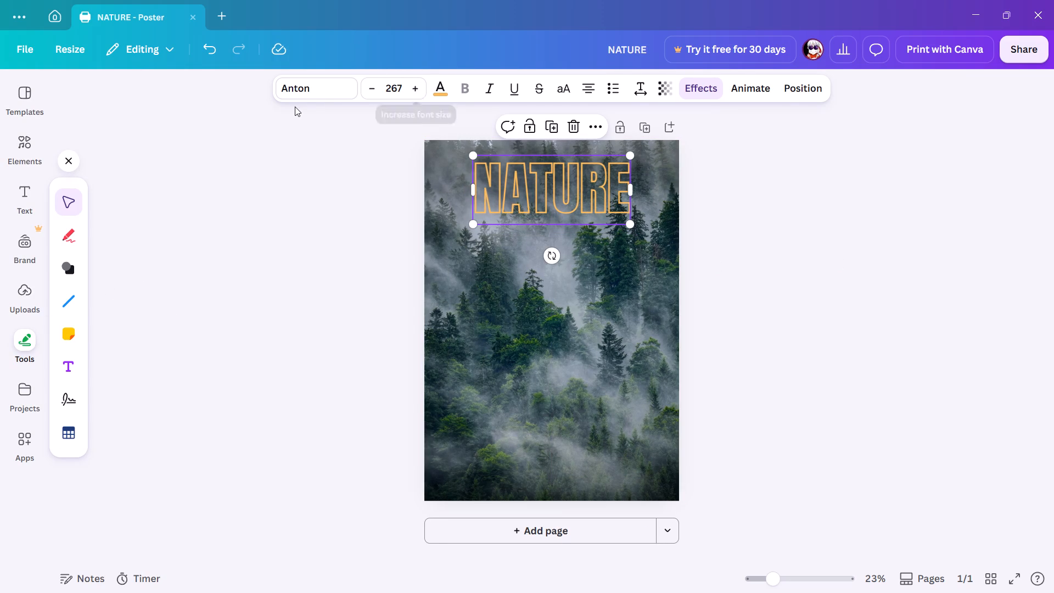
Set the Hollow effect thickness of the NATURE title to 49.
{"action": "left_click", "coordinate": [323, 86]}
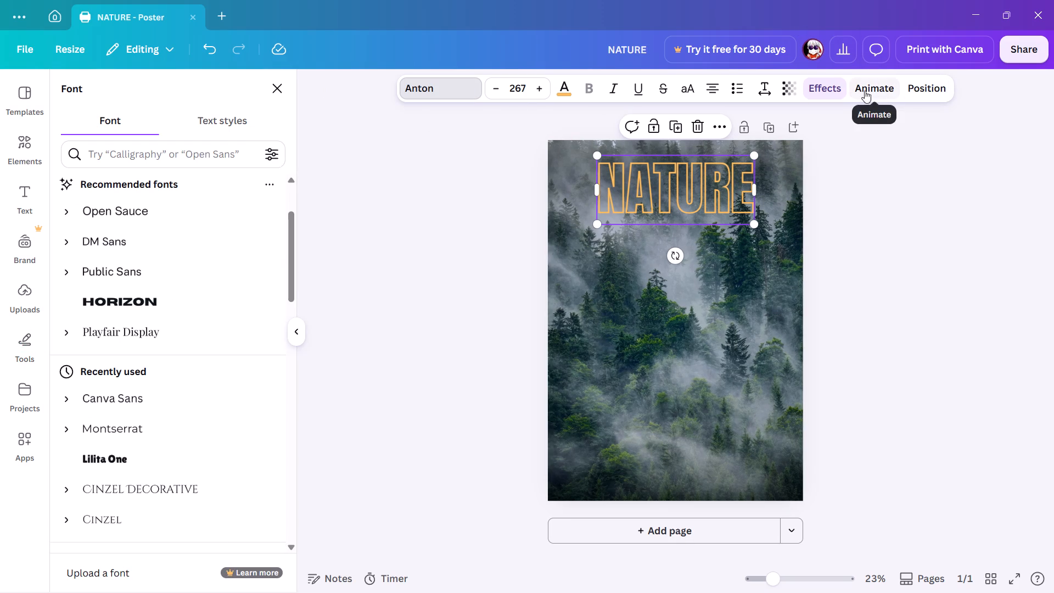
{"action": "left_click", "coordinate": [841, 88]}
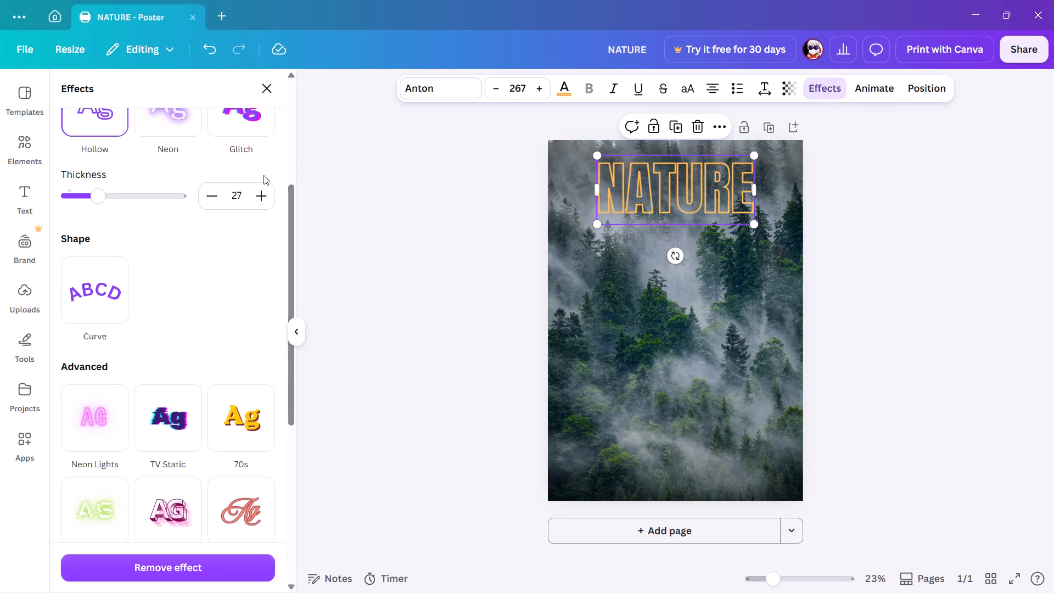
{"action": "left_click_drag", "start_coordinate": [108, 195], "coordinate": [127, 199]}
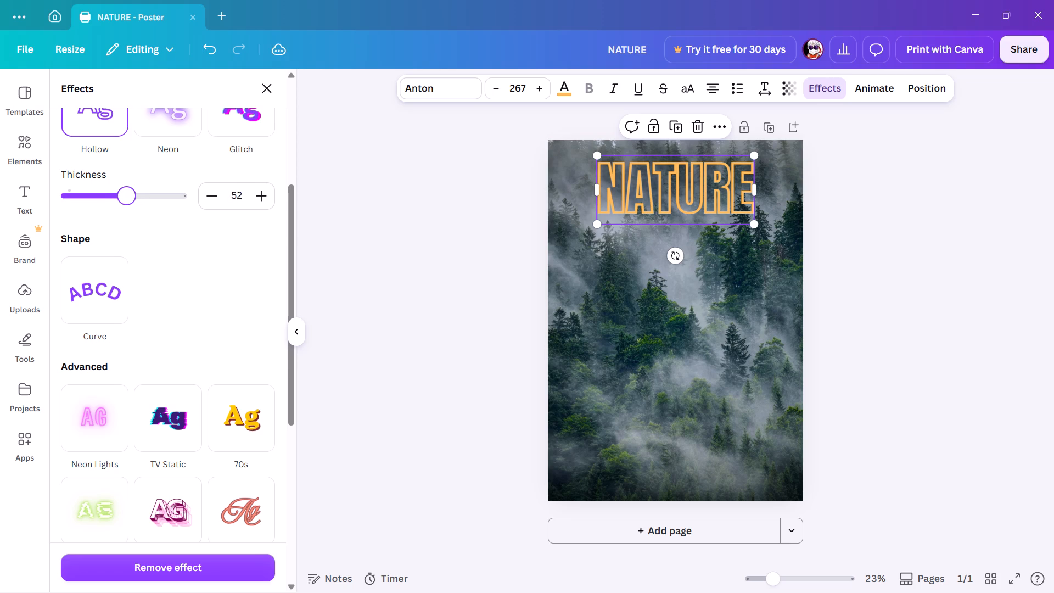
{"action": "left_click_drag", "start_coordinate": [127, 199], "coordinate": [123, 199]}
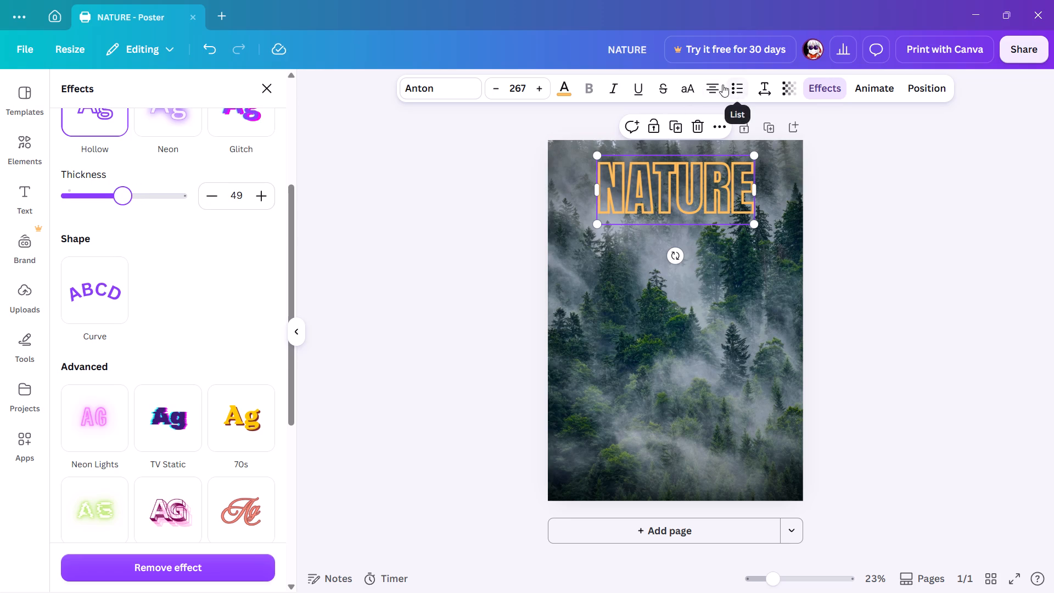
Widen the letter spacing of the NATURE title to slightly under 152.
{"action": "left_click", "coordinate": [765, 86]}
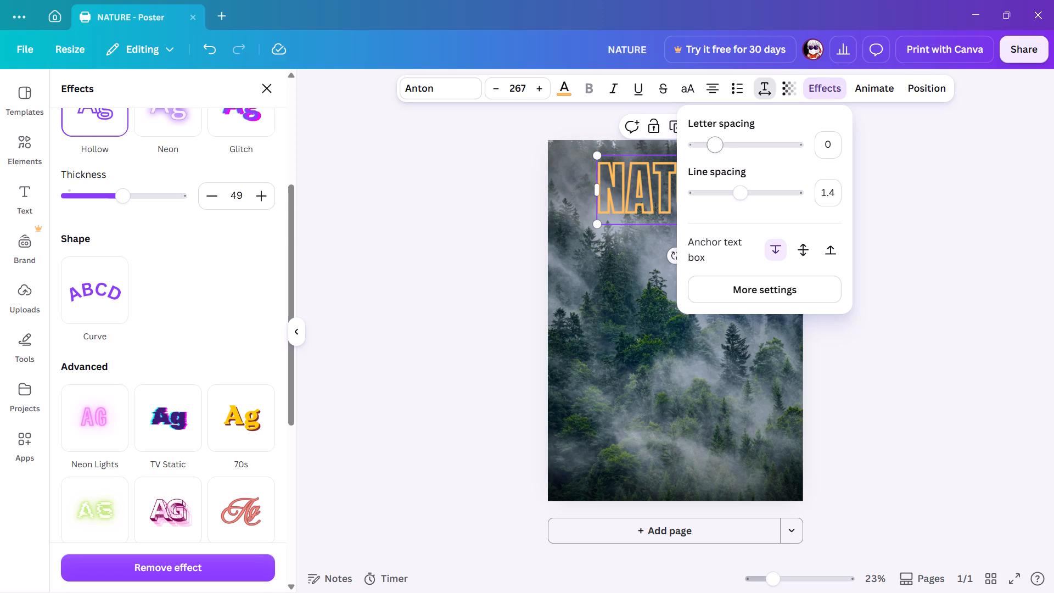
{"action": "left_click_drag", "start_coordinate": [721, 148], "coordinate": [730, 150]}
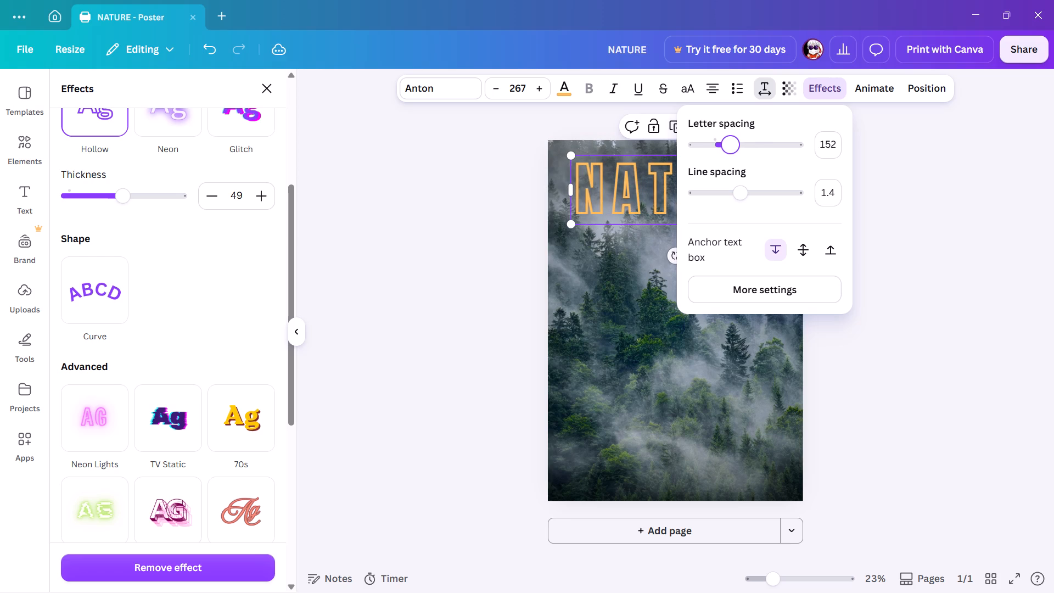
{"action": "left_click_drag", "start_coordinate": [730, 150], "coordinate": [729, 150]}
{"action": "left_click", "coordinate": [505, 239]}
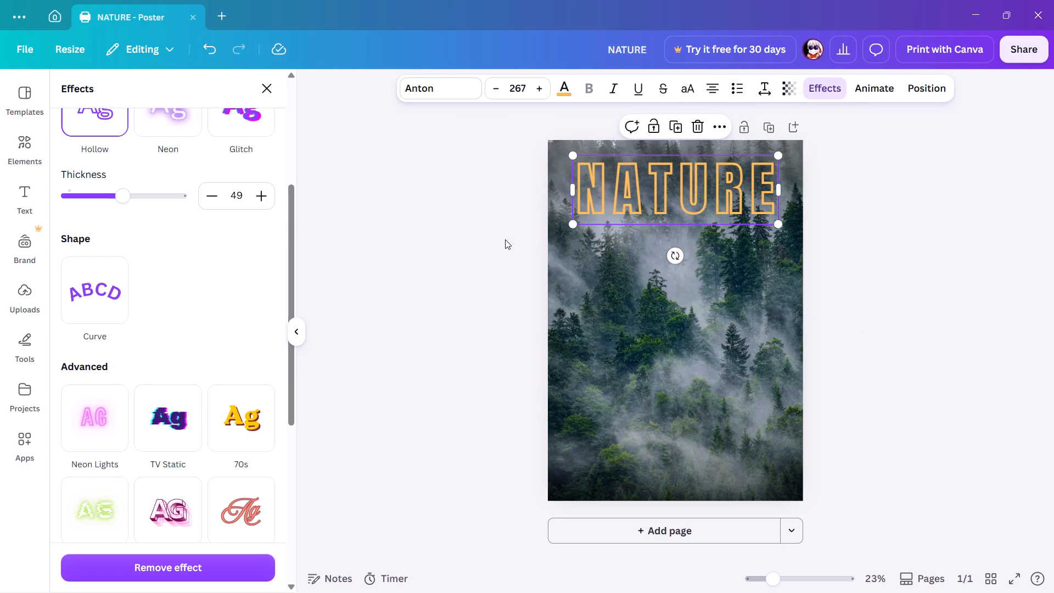
Move the NATURE title slightly down from the poster's top edge, keeping it centred.
{"action": "left_click", "coordinate": [737, 264]}
{"action": "left_click_drag", "start_coordinate": [592, 214], "coordinate": [596, 223]}
{"action": "left_click", "coordinate": [793, 222]}
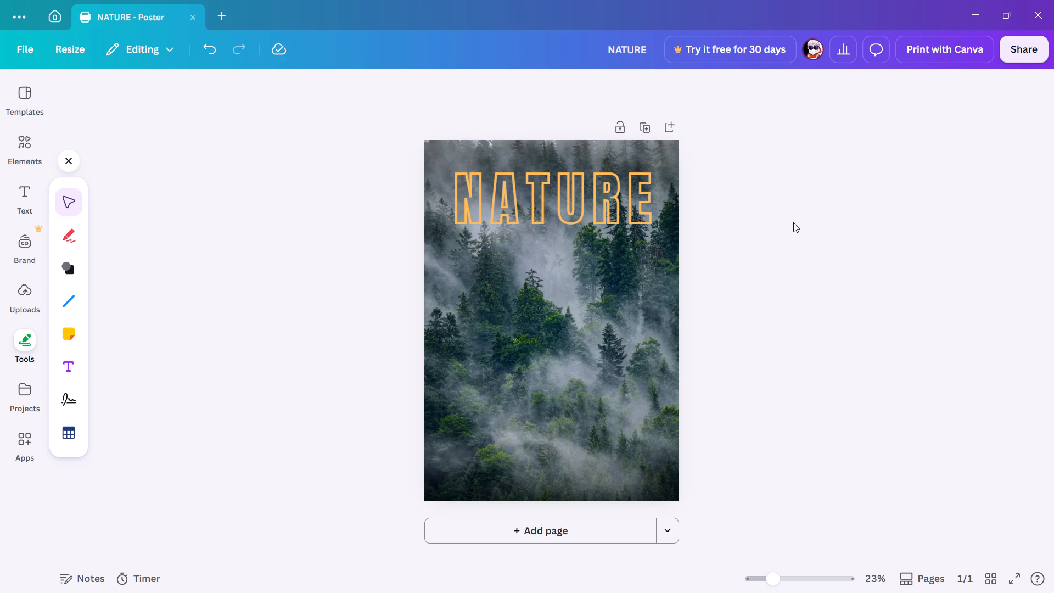
Look through the available style, shape and advanced text effects for the NATURE title.
{"action": "left_click", "coordinate": [613, 193]}
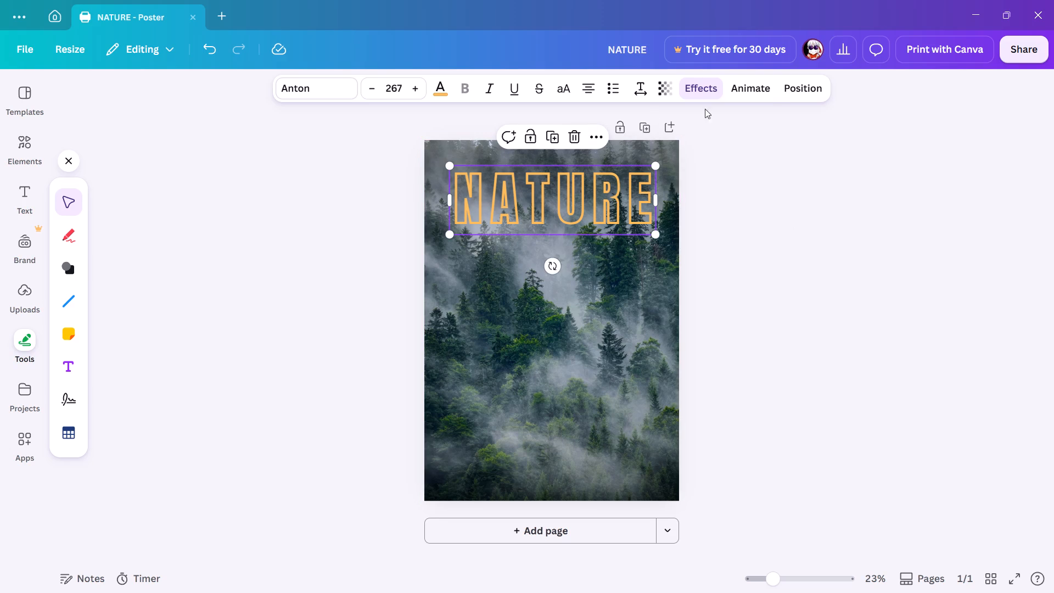
{"action": "left_click", "coordinate": [797, 87]}
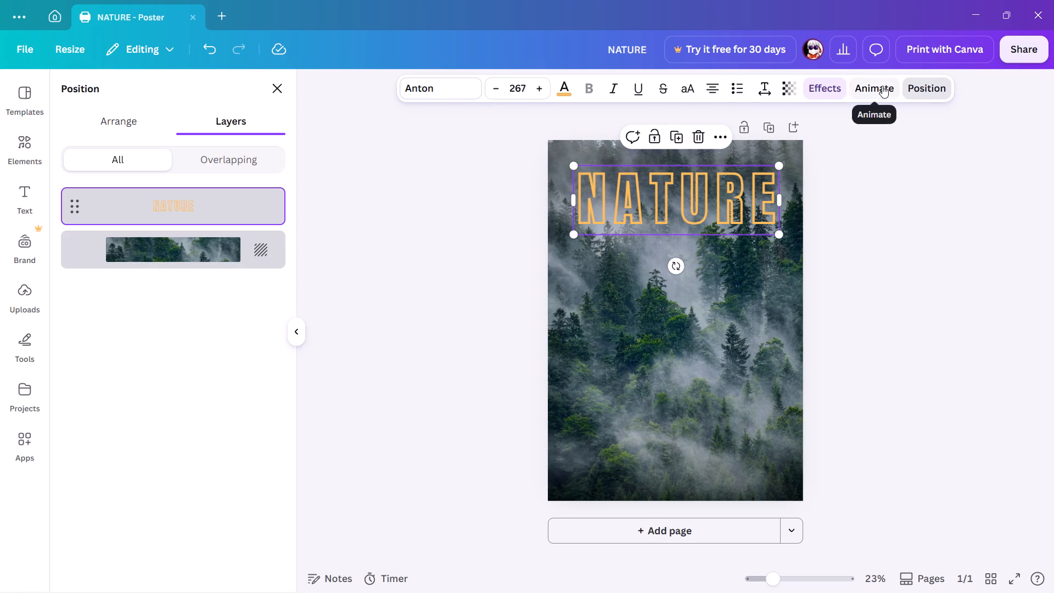
{"action": "left_click", "coordinate": [830, 88]}
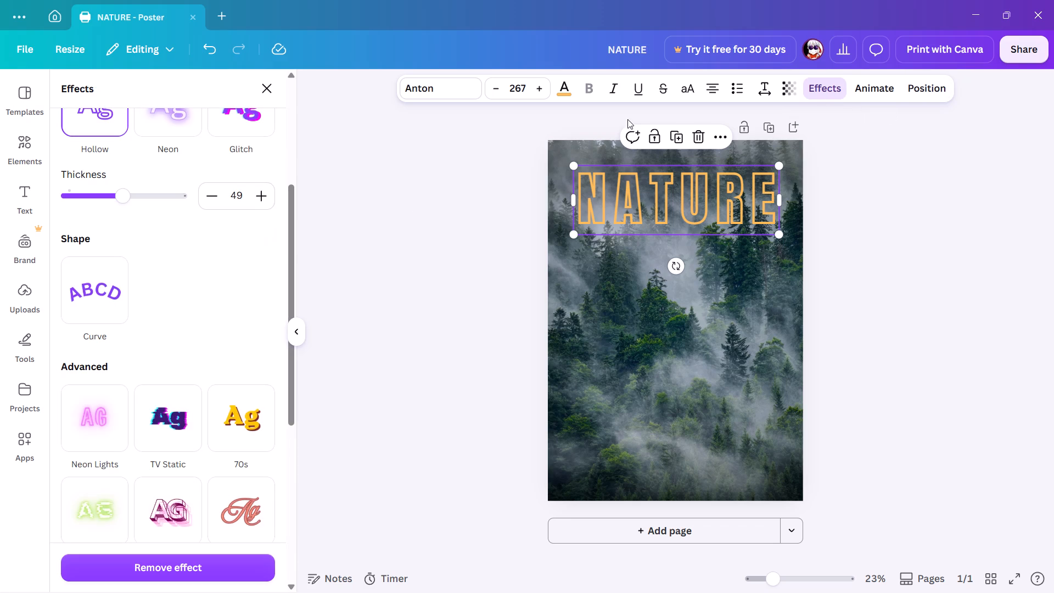
{"action": "scroll", "coordinate": [173, 256], "scroll_direction": "up", "scroll_amount": 4}
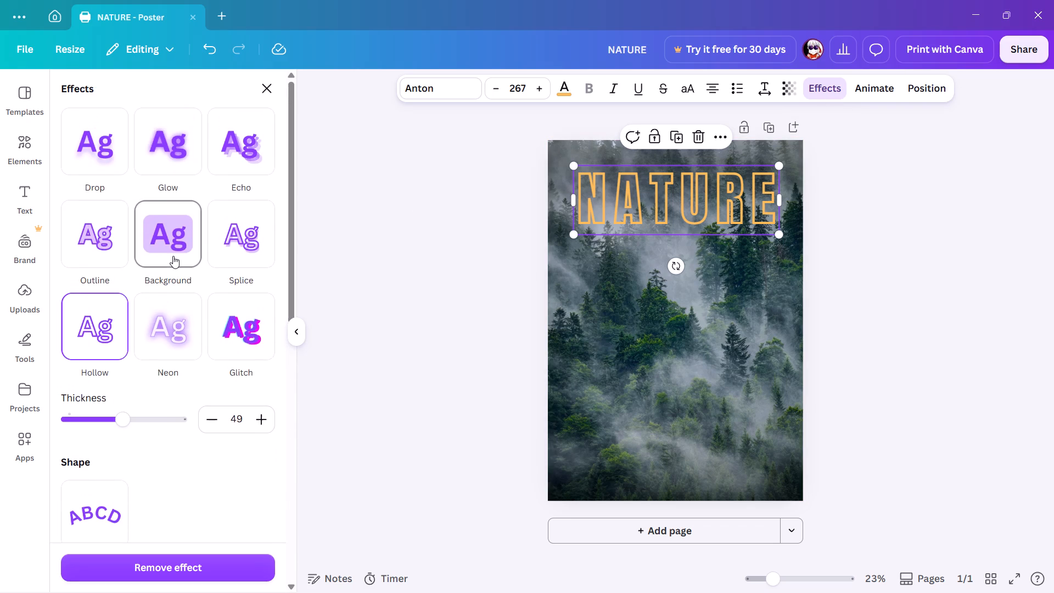
{"action": "scroll", "coordinate": [173, 256], "scroll_direction": "up", "scroll_amount": 4}
{"action": "scroll", "coordinate": [173, 256], "scroll_direction": "down", "scroll_amount": 9}
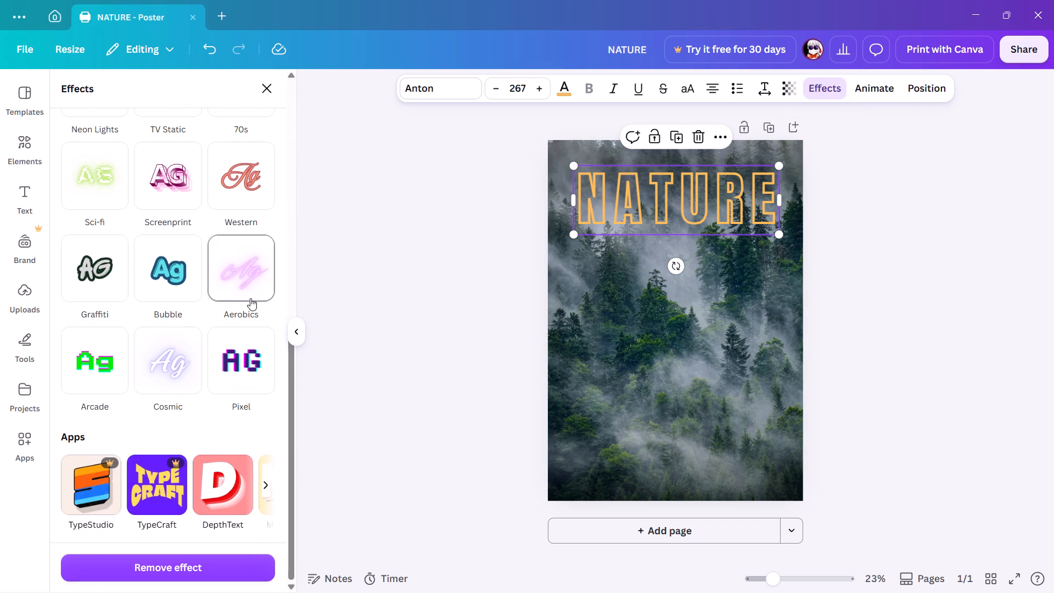
Set the Hollow effect thickness of the NATURE title to 36.
{"action": "scroll", "coordinate": [250, 298], "scroll_direction": "up", "scroll_amount": 4}
{"action": "left_click", "coordinate": [216, 255]}
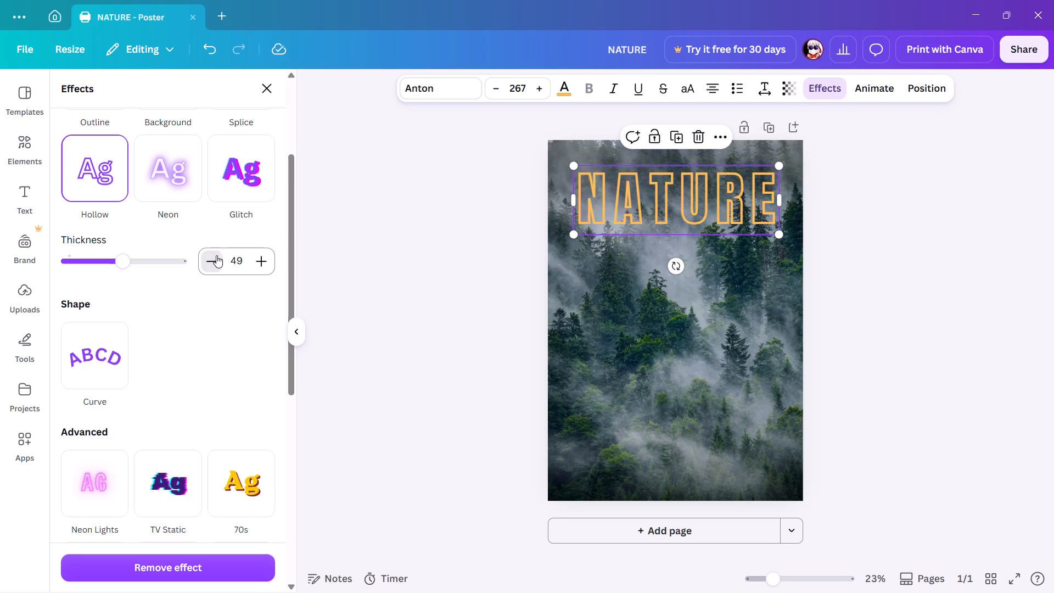
{"action": "triple_click", "coordinate": [216, 255]}
{"action": "left_click", "coordinate": [216, 255]}
{"action": "left_click", "coordinate": [216, 255]}
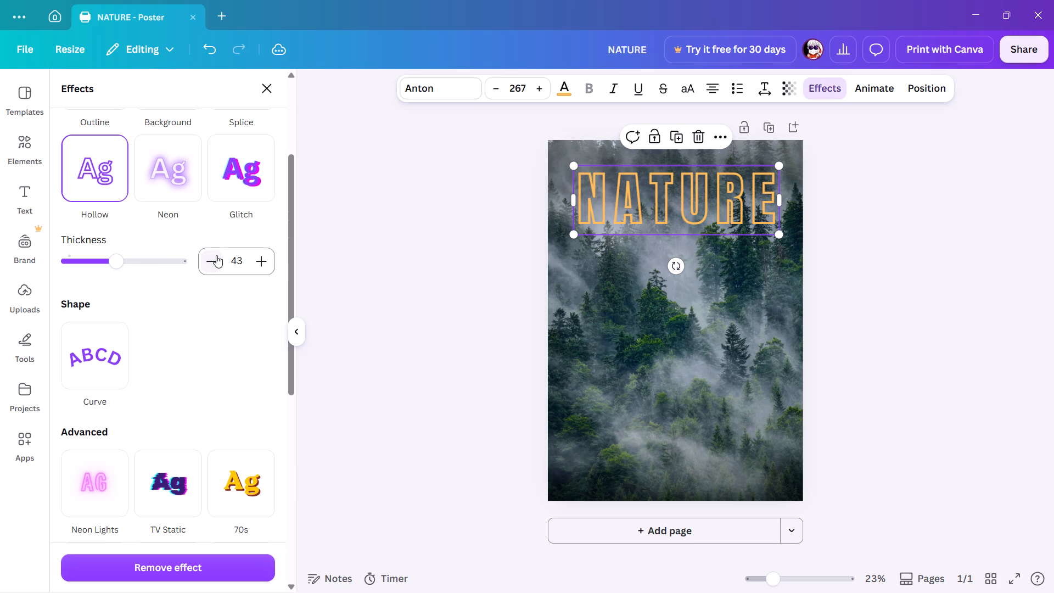
{"action": "triple_click", "coordinate": [216, 255]}
{"action": "triple_click", "coordinate": [216, 255]}
{"action": "left_click", "coordinate": [216, 255]}
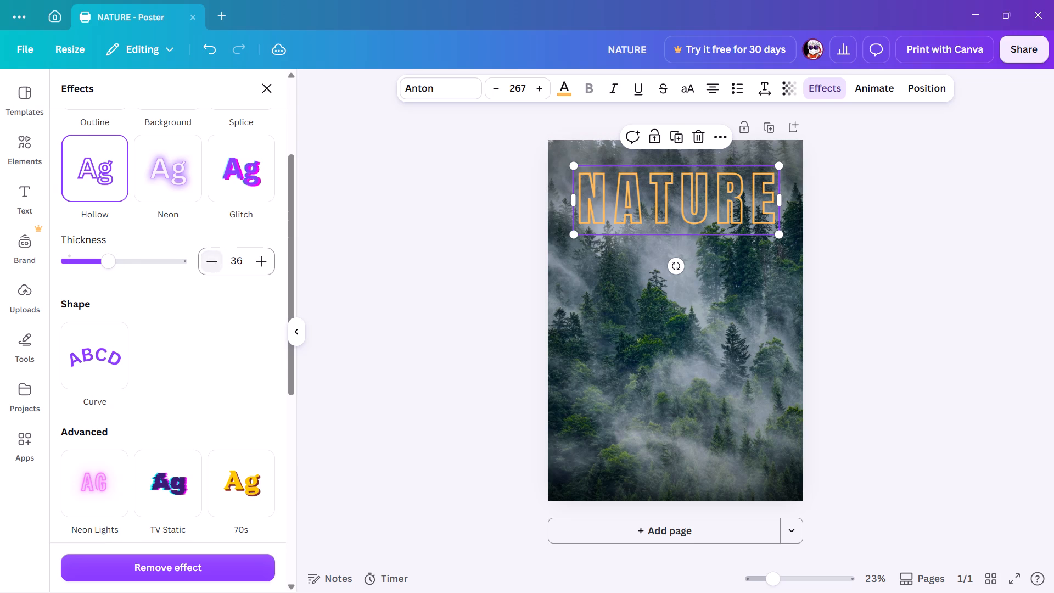
{"action": "left_click", "coordinate": [359, 261]}
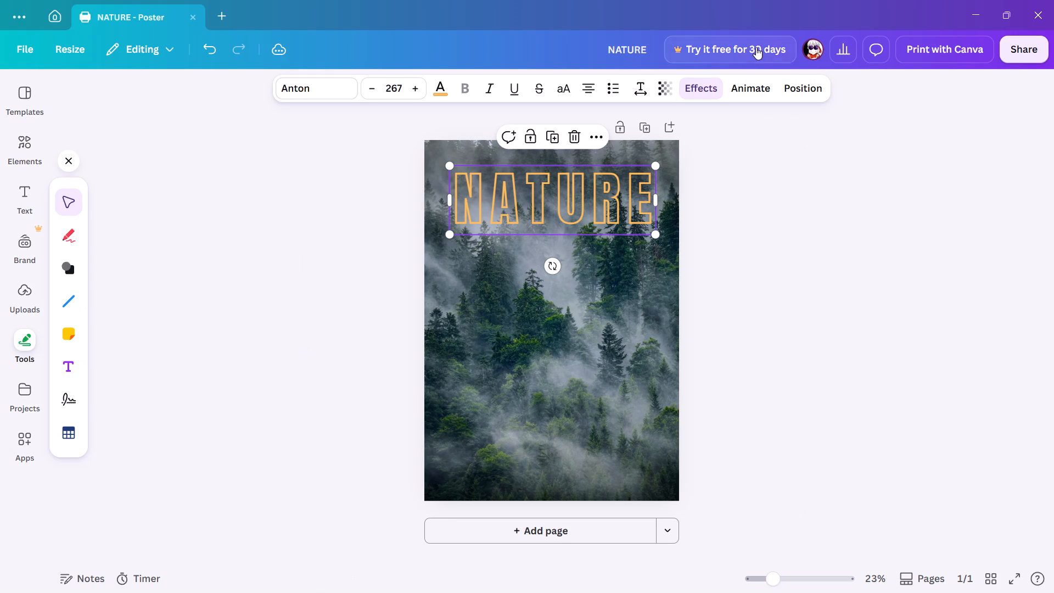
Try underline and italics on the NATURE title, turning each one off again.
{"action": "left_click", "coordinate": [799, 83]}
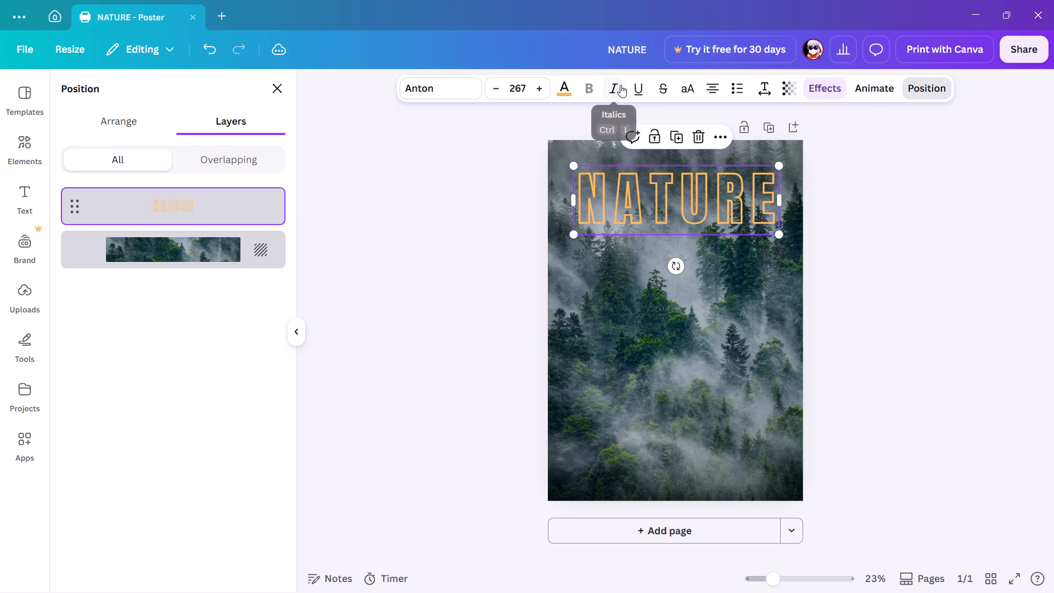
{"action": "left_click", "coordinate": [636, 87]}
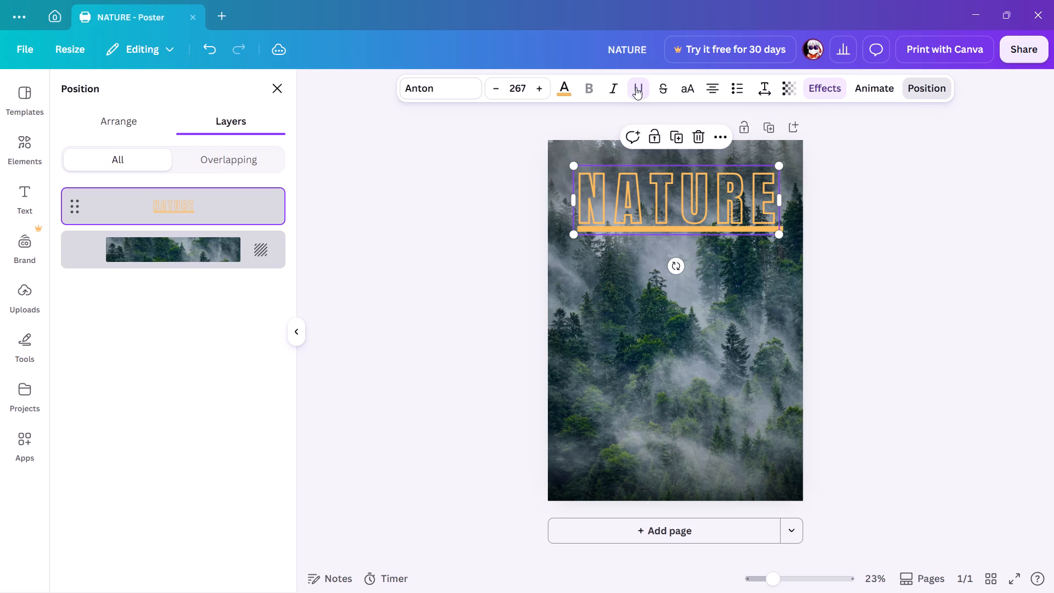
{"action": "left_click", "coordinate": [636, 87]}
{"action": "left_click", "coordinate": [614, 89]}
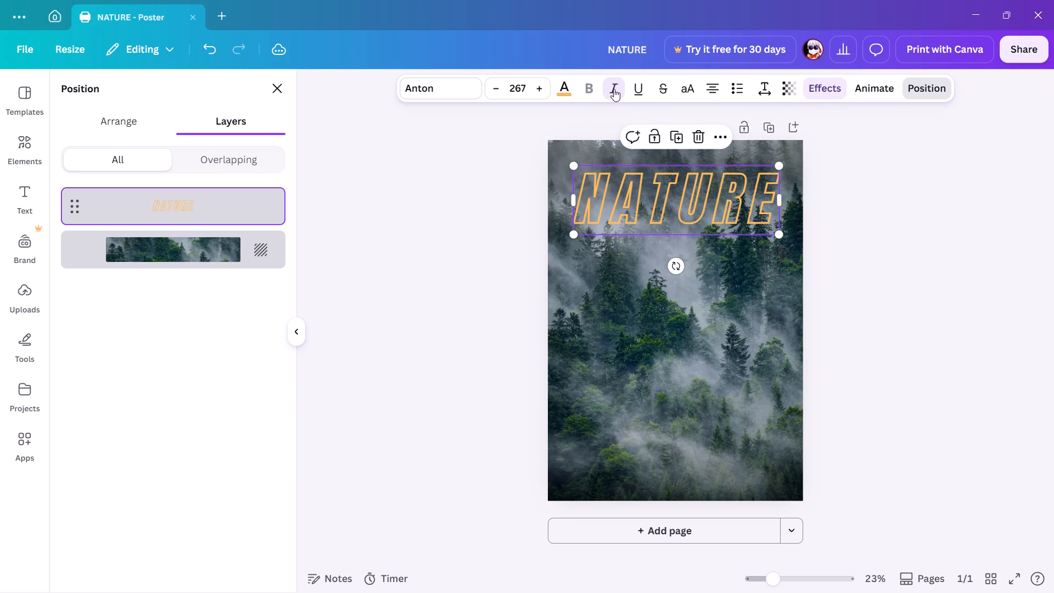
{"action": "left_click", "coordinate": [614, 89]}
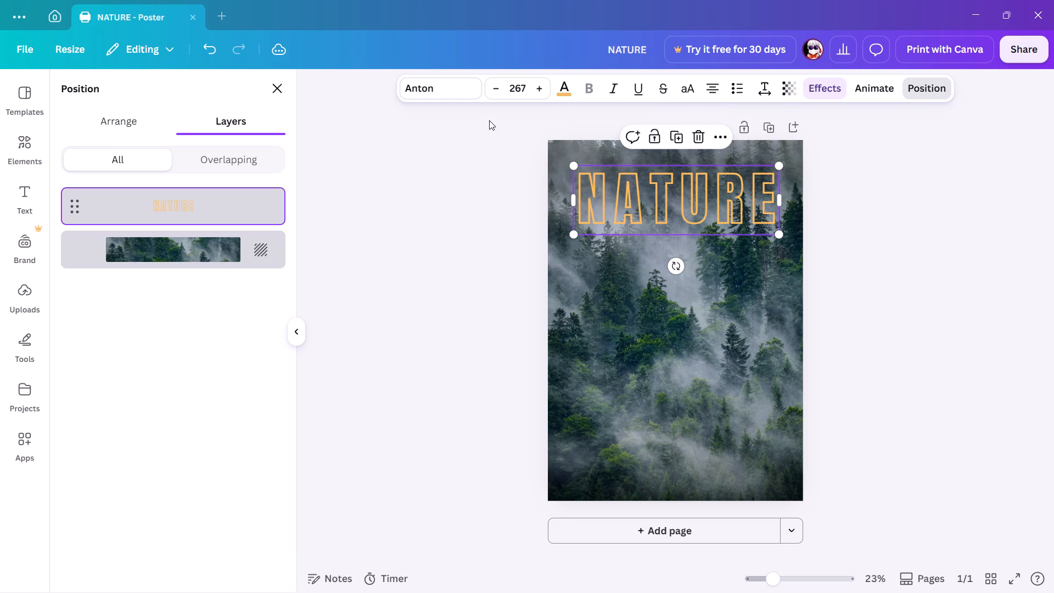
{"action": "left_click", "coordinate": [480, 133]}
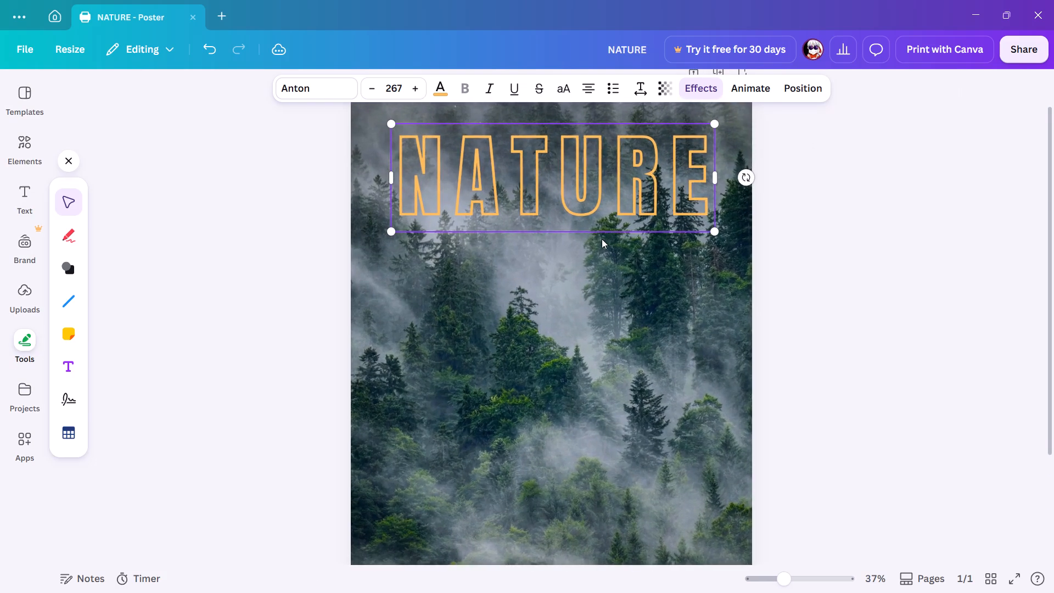
Save the poster design.
{"action": "left_click", "coordinate": [564, 317]}
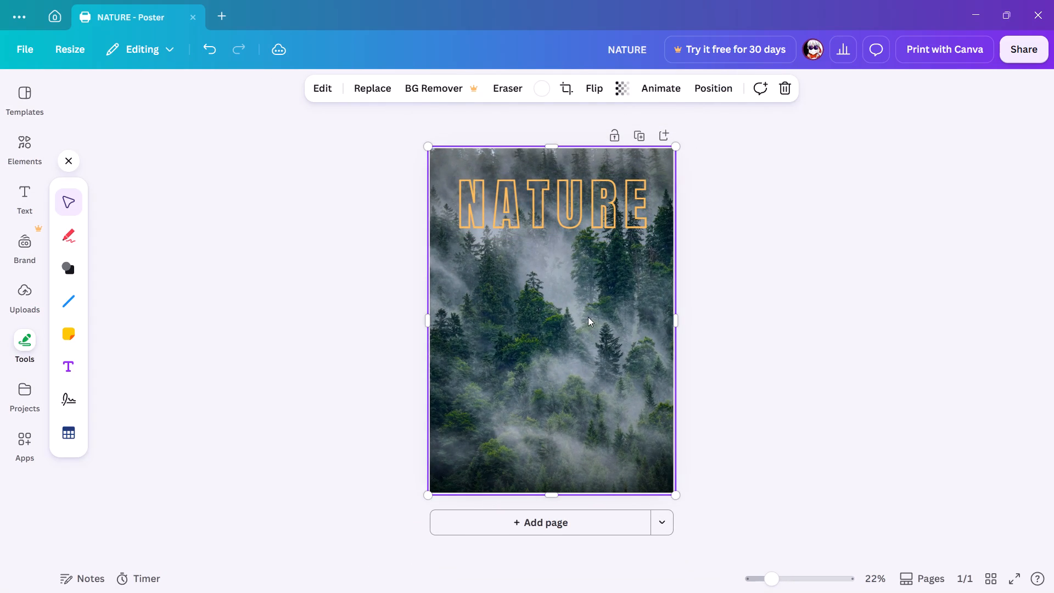
{"action": "key", "text": "ctrl+s"}
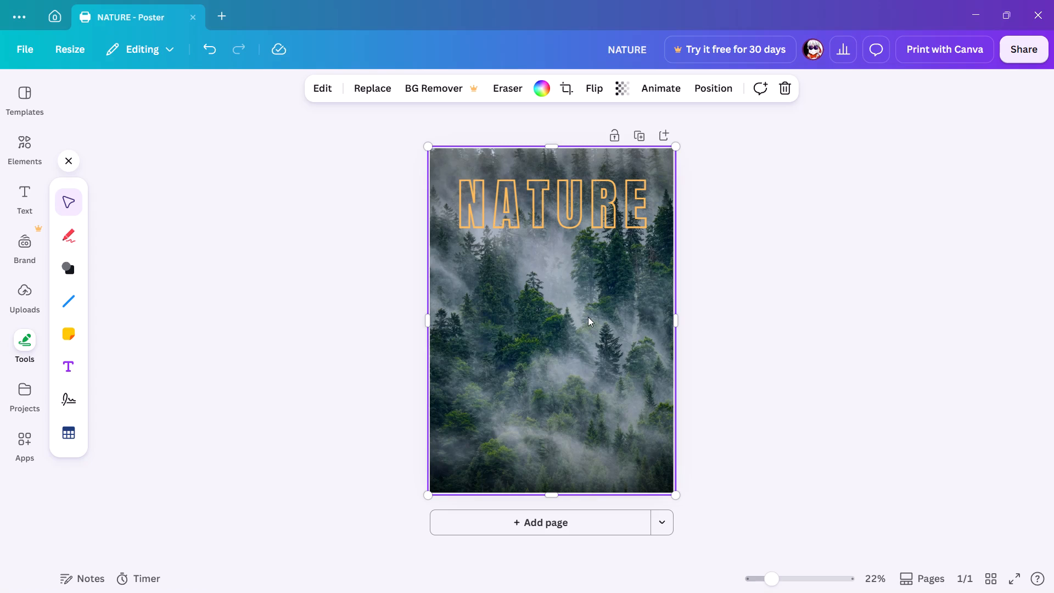
{"action": "key", "text": "ctrl+s"}
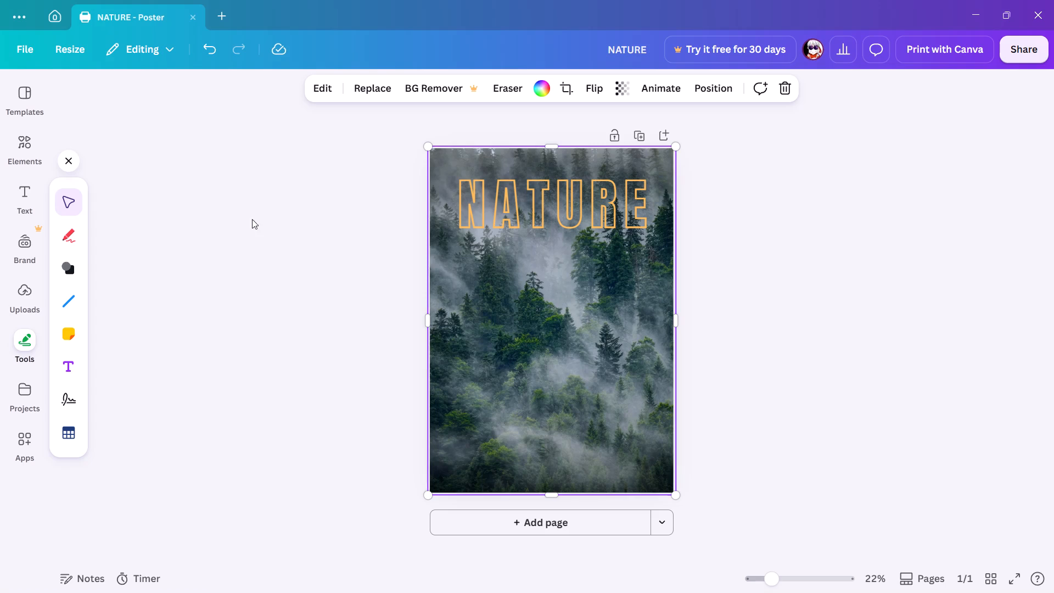
Download the poster as a PNG and save it to the Desktop folder under the file name NATURE.
{"action": "left_click", "coordinate": [21, 51]}
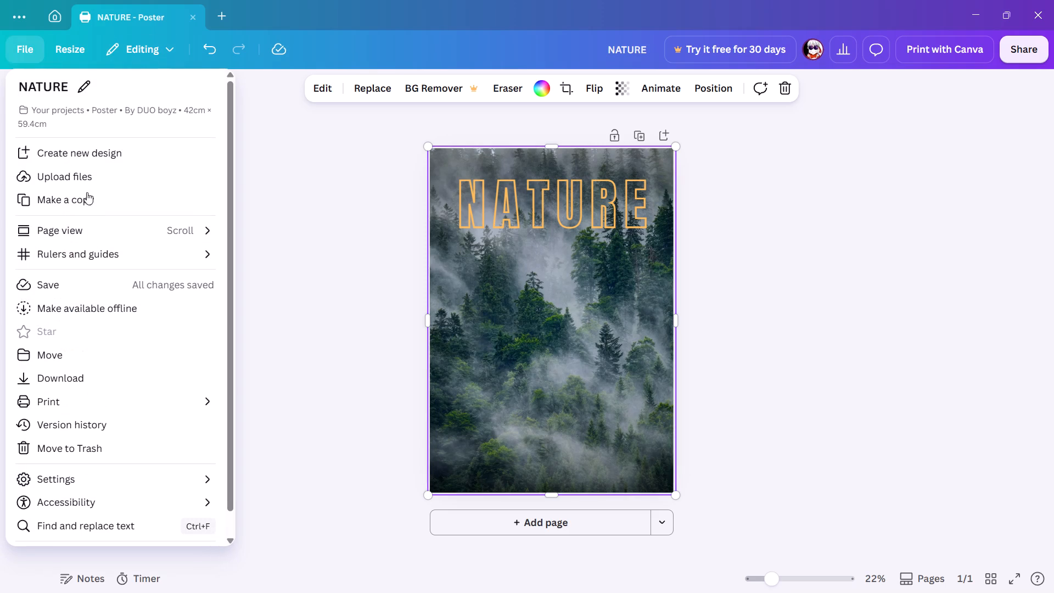
{"action": "left_click", "coordinate": [80, 377]}
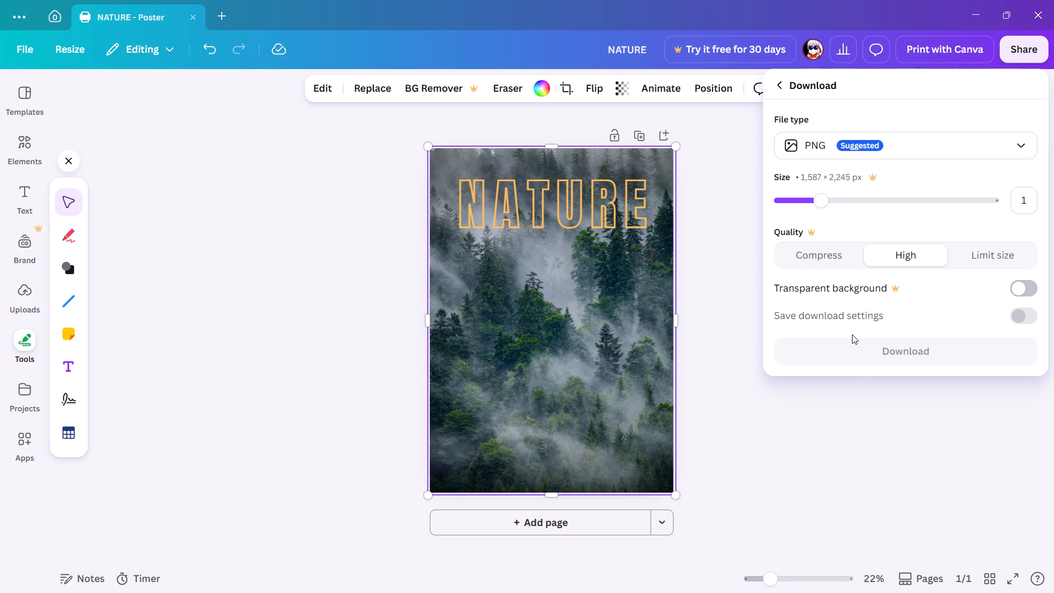
{"action": "left_click", "coordinate": [910, 348]}
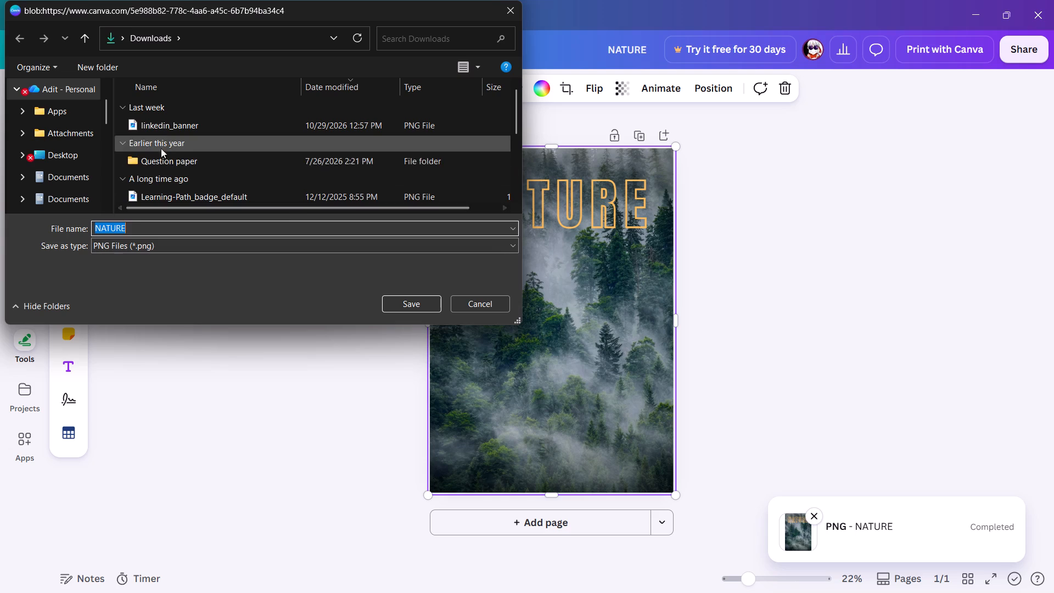
{"action": "left_click", "coordinate": [71, 156]}
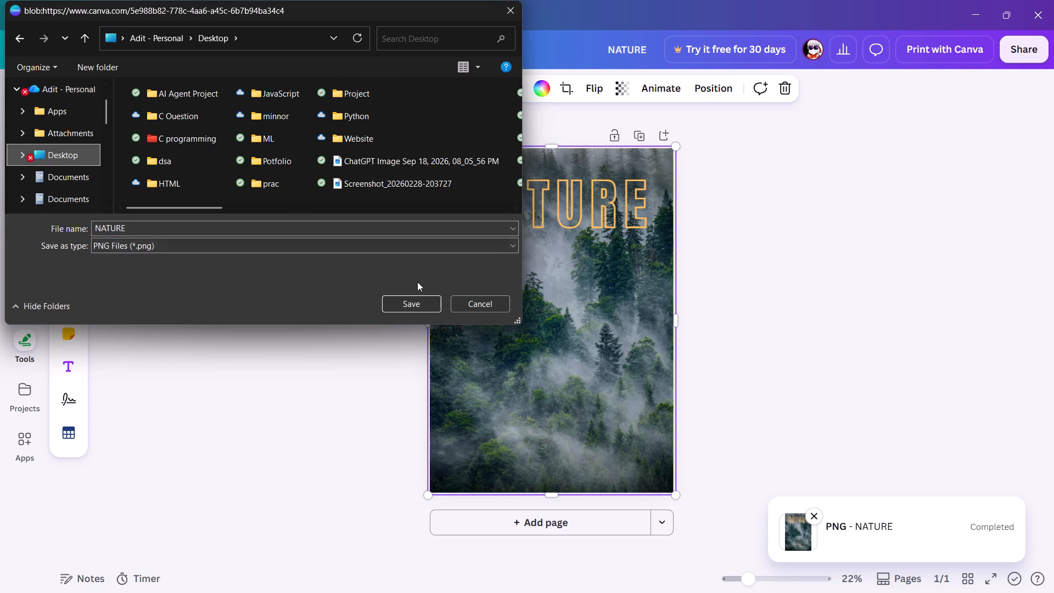
{"action": "left_click", "coordinate": [415, 304]}
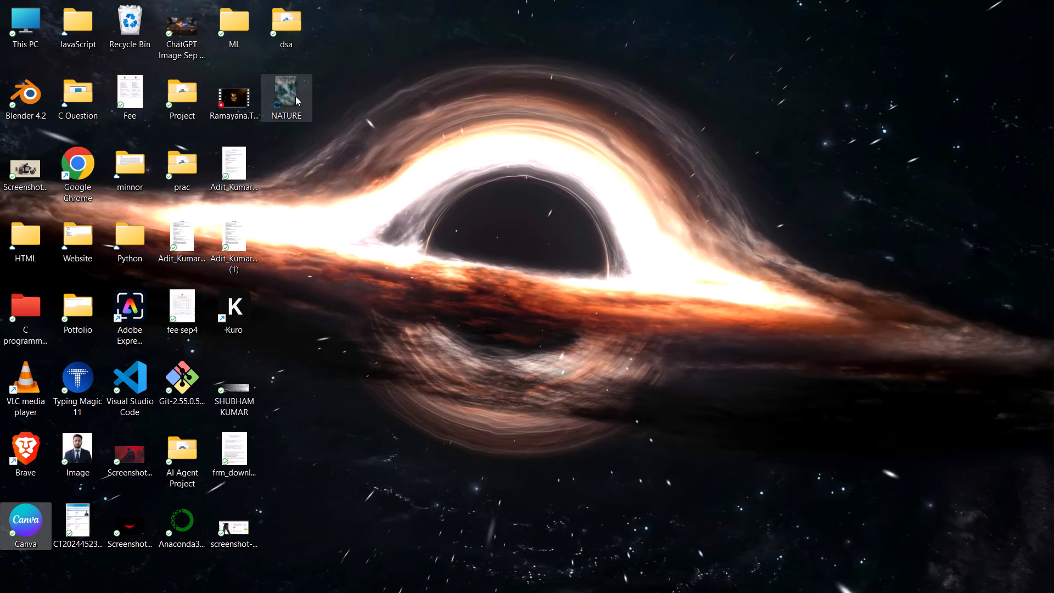
Open the exported NATURE image from the desktop in the Photos viewer and inspect it up close and as a whole.
{"action": "double_click", "coordinate": [295, 96]}
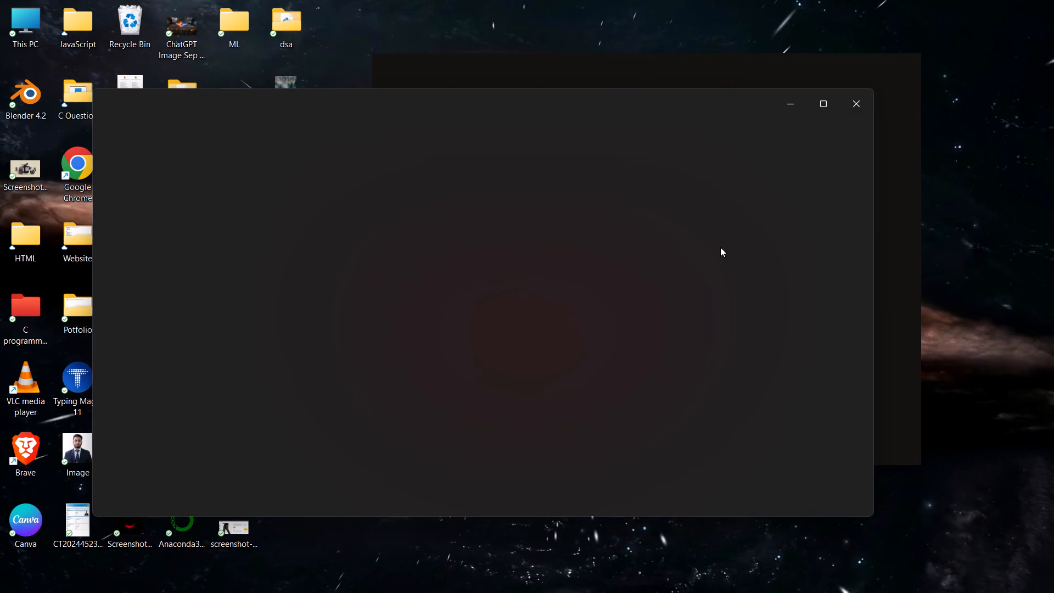
{"action": "scroll", "coordinate": [642, 299], "scroll_direction": "up", "scroll_amount": 11, "text": "ctrl"}
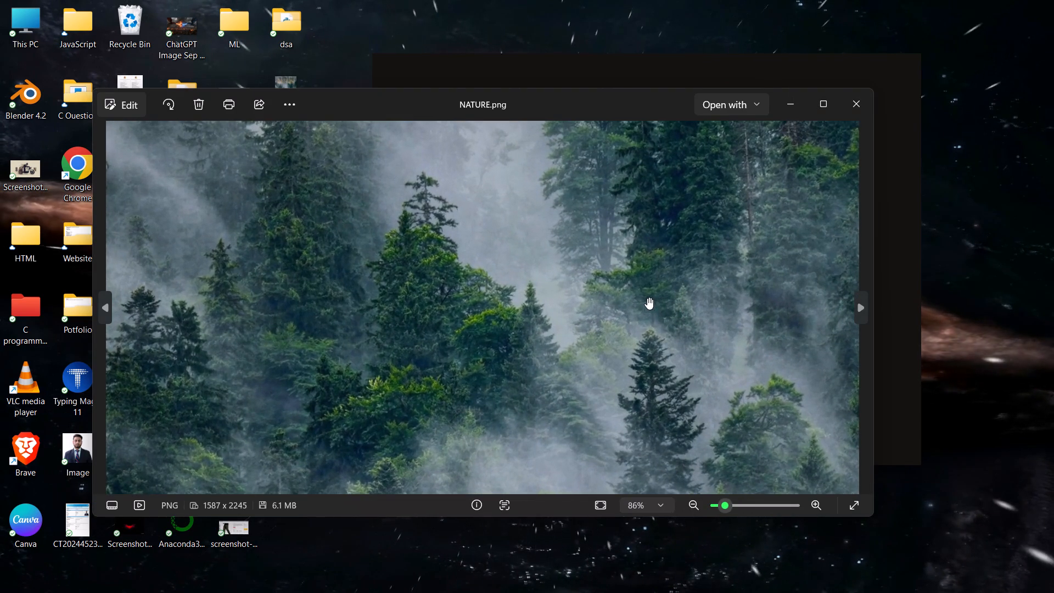
{"action": "scroll", "coordinate": [367, 382], "scroll_direction": "down", "scroll_amount": 20, "text": "ctrl"}
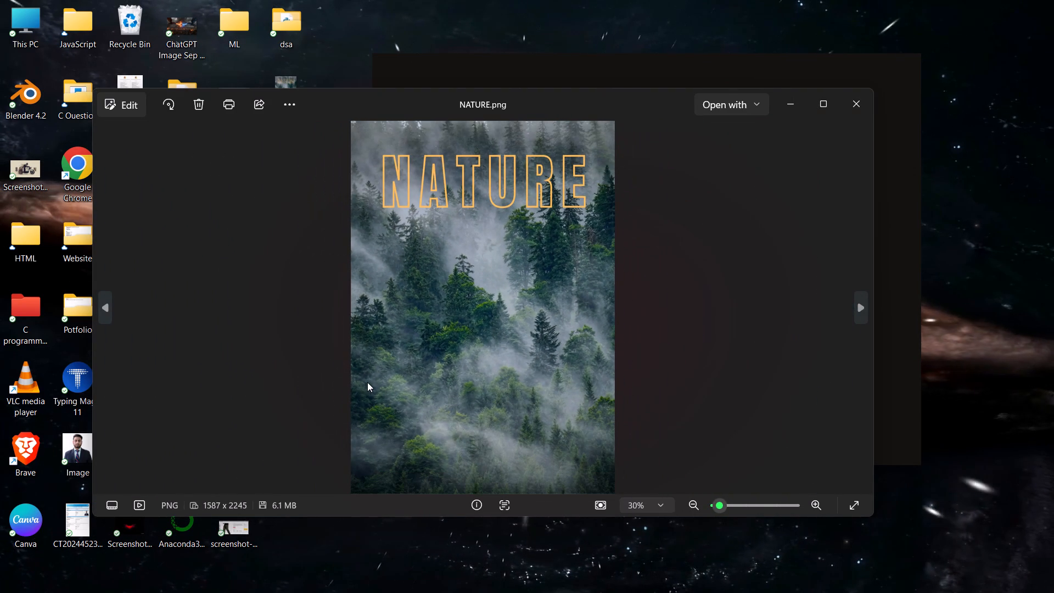
{"action": "scroll", "coordinate": [367, 382], "scroll_direction": "down", "scroll_amount": 1, "text": "ctrl"}
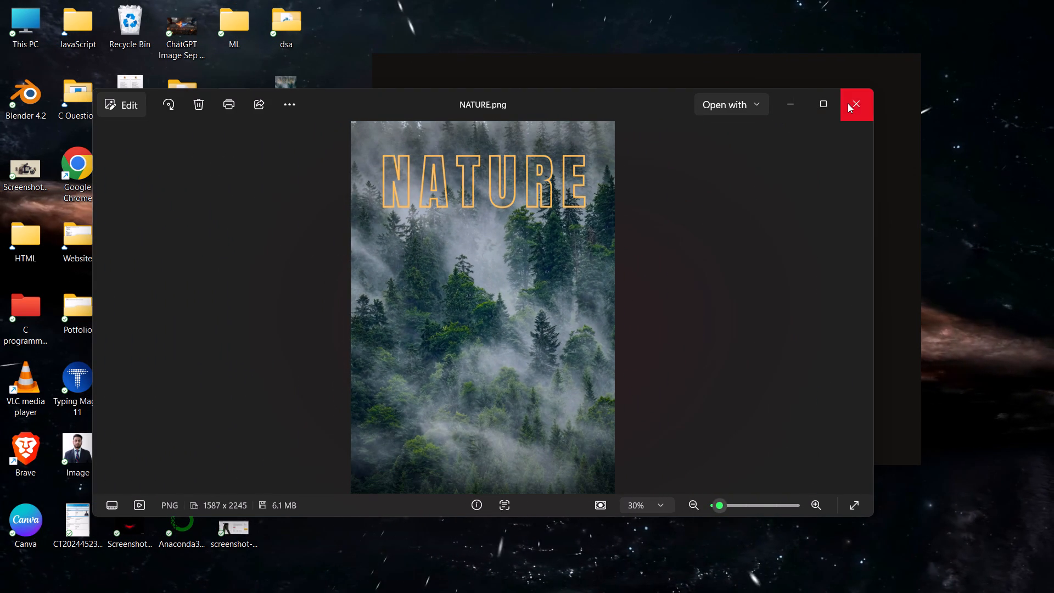